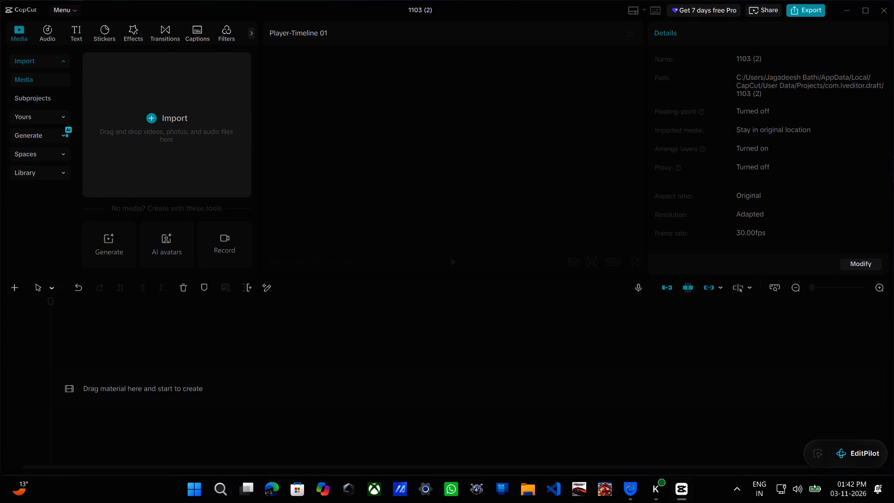
Open the editor's main list of project and application commands in the empty project 1103 (2).
left_click(73, 10)
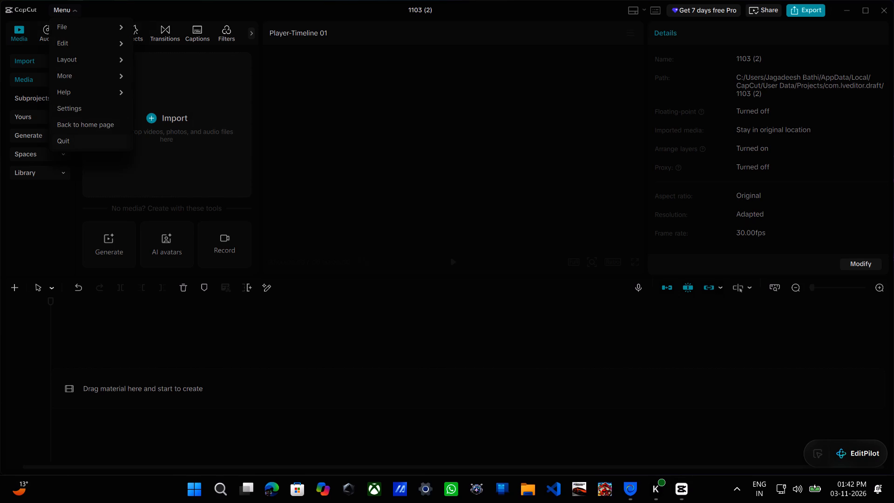
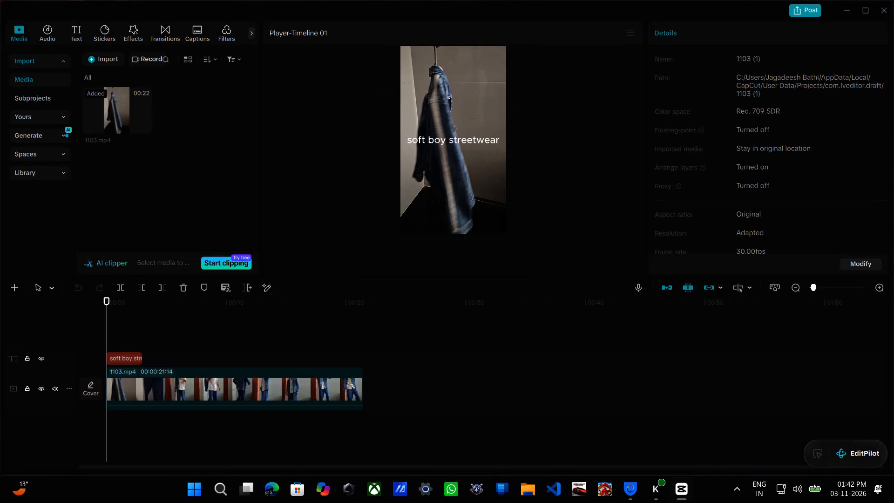
Play the whole timeline preview from its start.
key("space")
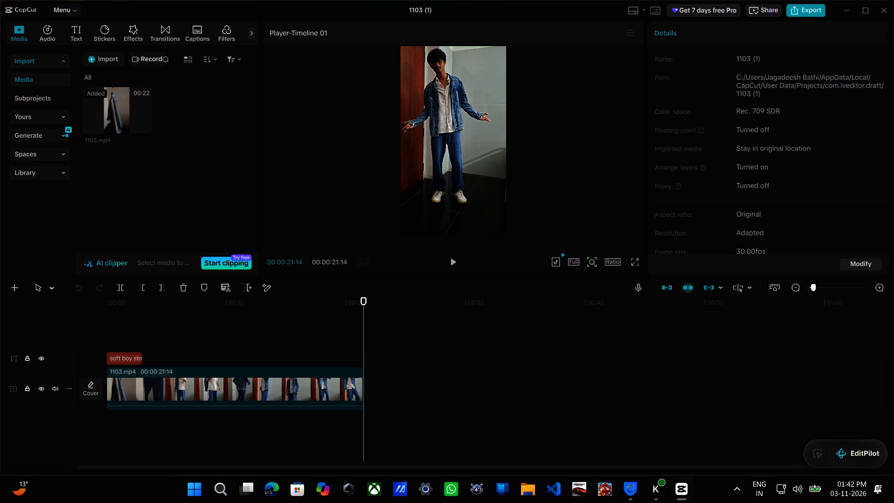
Browse the trending text effects for a style for the soft boy streetwear title.
left_click(120, 361)
left_click(81, 31)
left_click(60, 115)
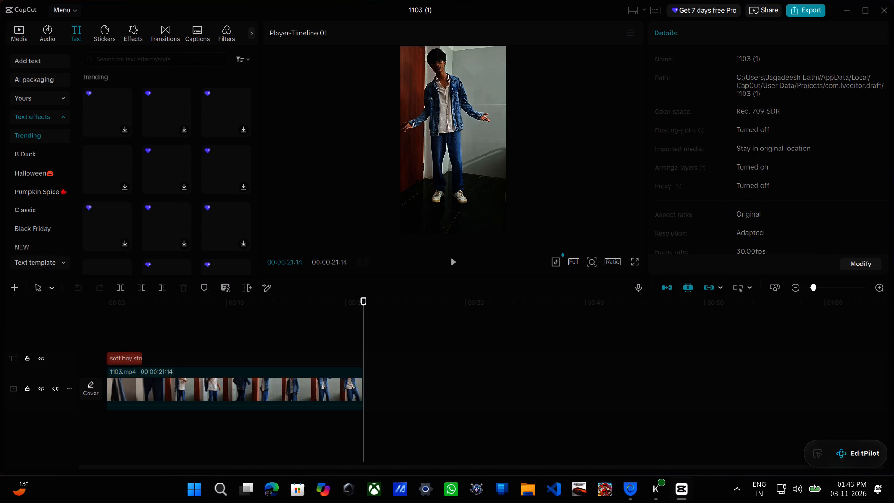
scroll(201, 152, "down", 3)
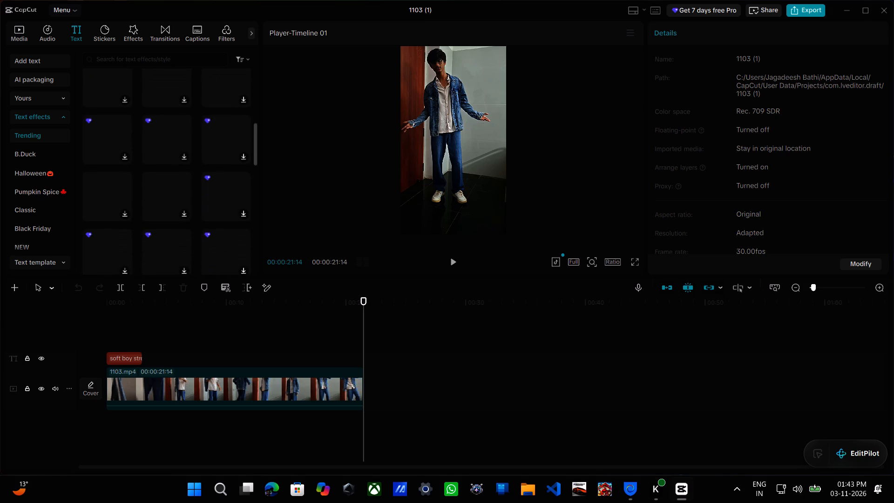
scroll(201, 152, "down", 2)
scroll(201, 152, "up", 7)
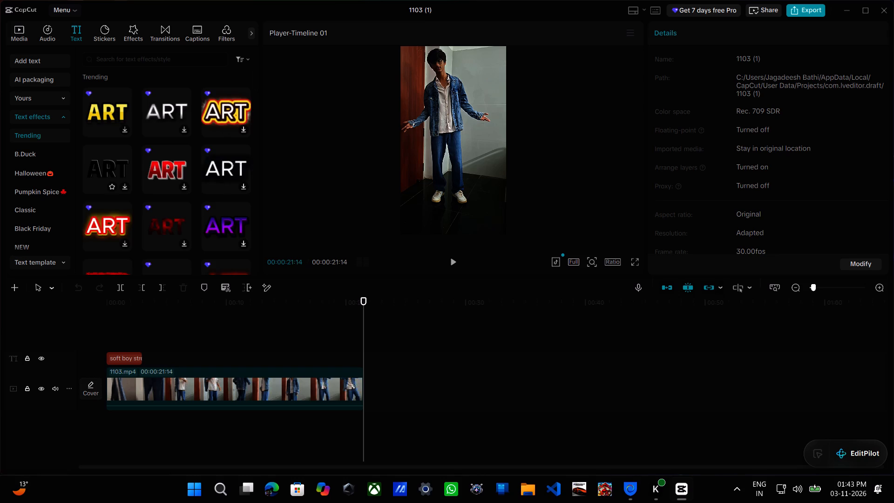
Return the playhead to the start of the timeline at 00:00:00:00.
left_click(108, 330)
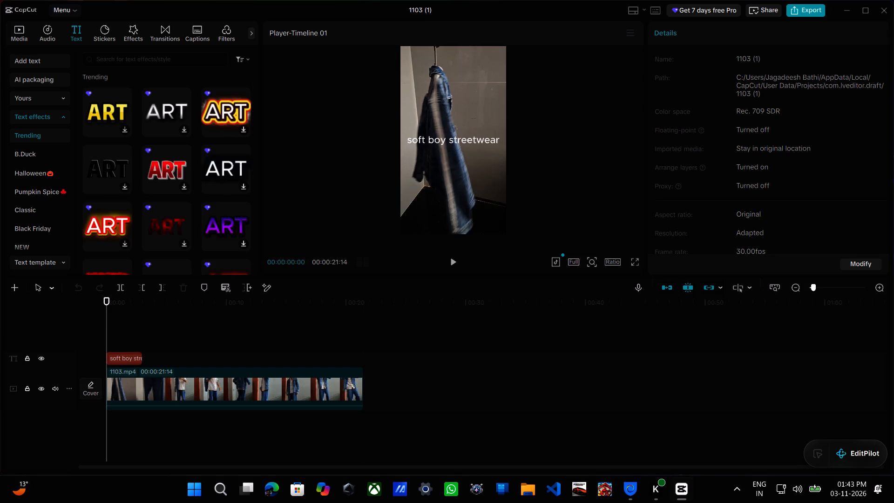
Examine the trending text effects further down the library for a suitable title style.
scroll(103, 189, "down", 1)
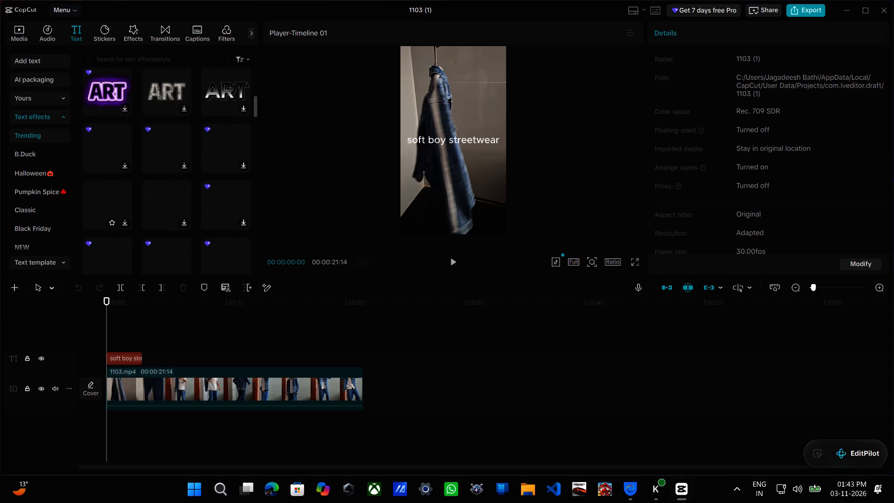
scroll(103, 189, "down", 1)
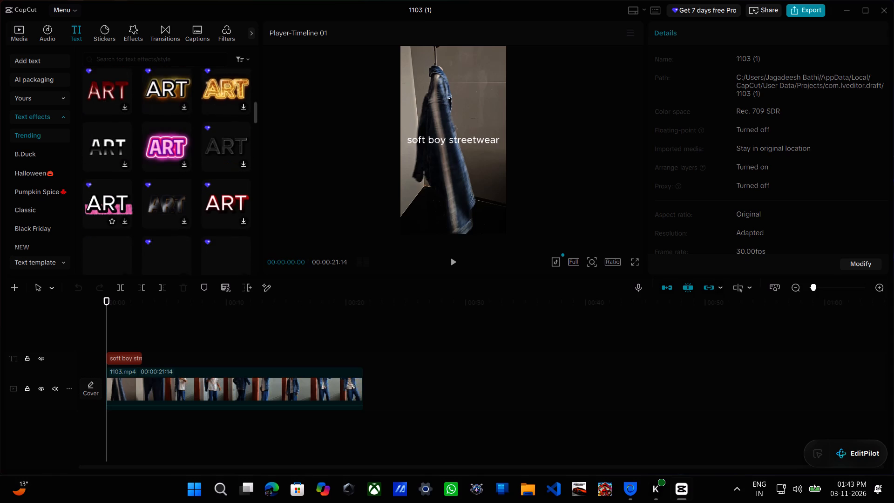
scroll(103, 189, "down", 2)
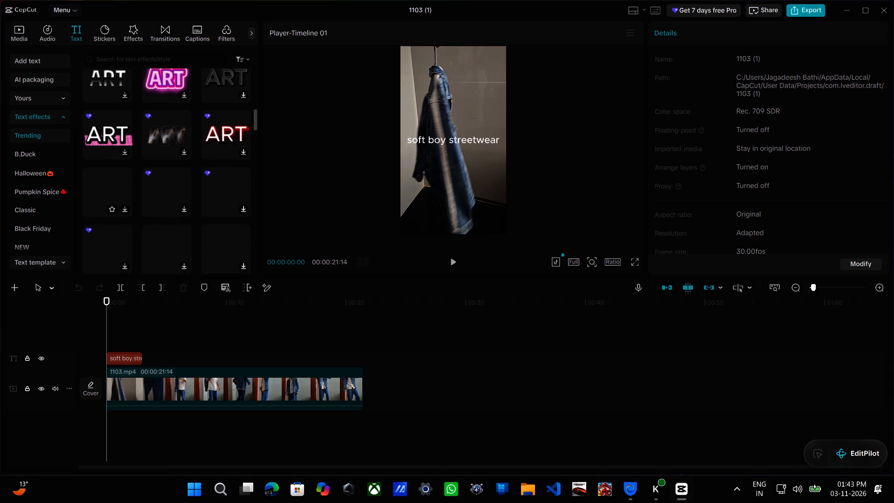
scroll(103, 189, "down", 2)
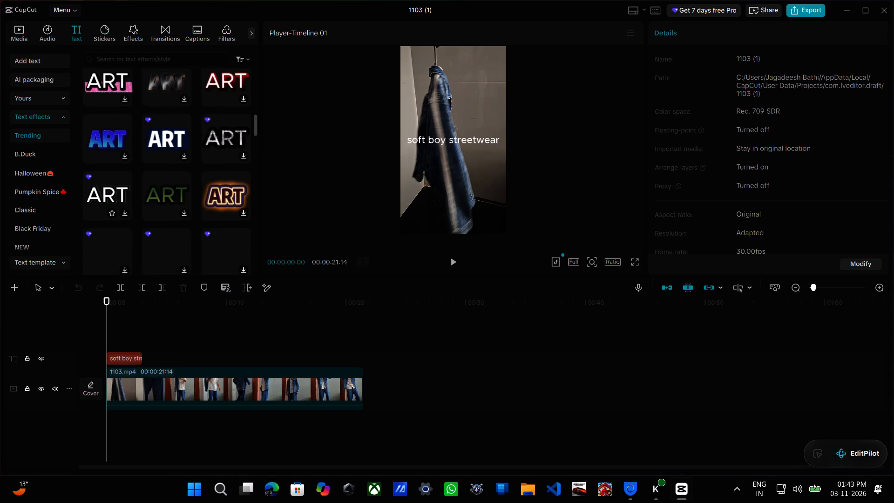
scroll(103, 189, "down", 1)
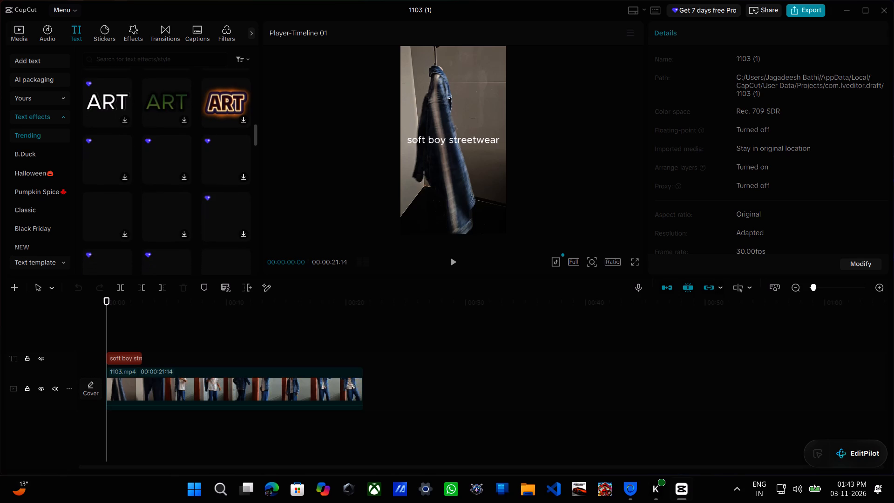
scroll(103, 189, "down", 1)
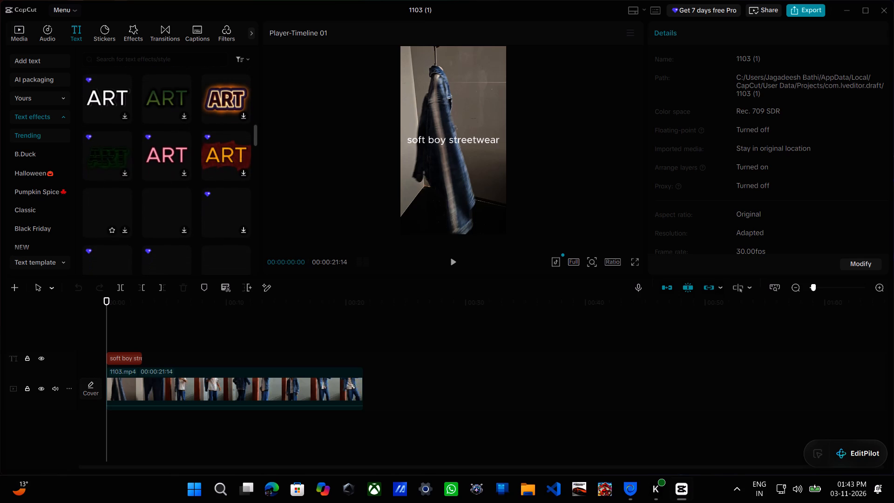
scroll(103, 189, "down", 1)
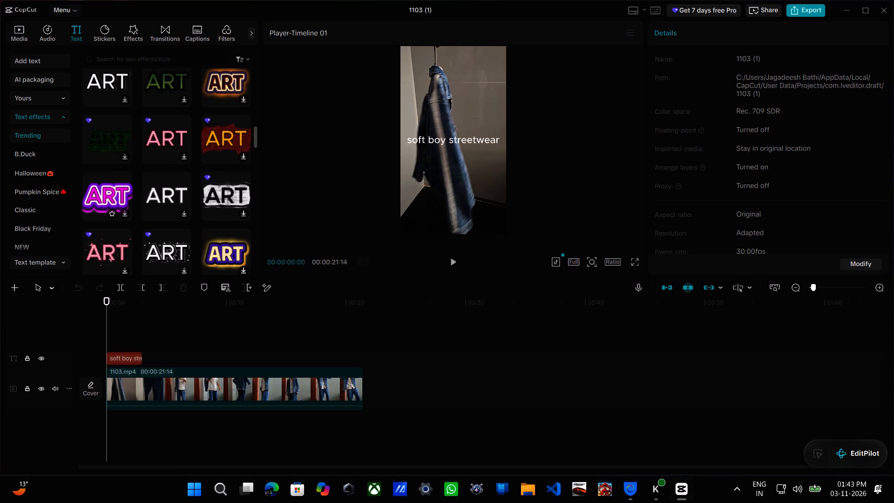
scroll(103, 189, "down", 1)
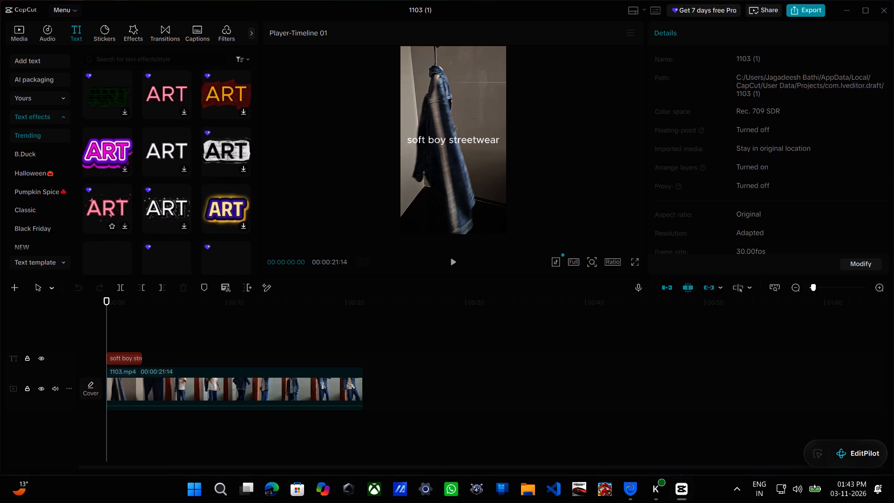
scroll(103, 189, "down", 1)
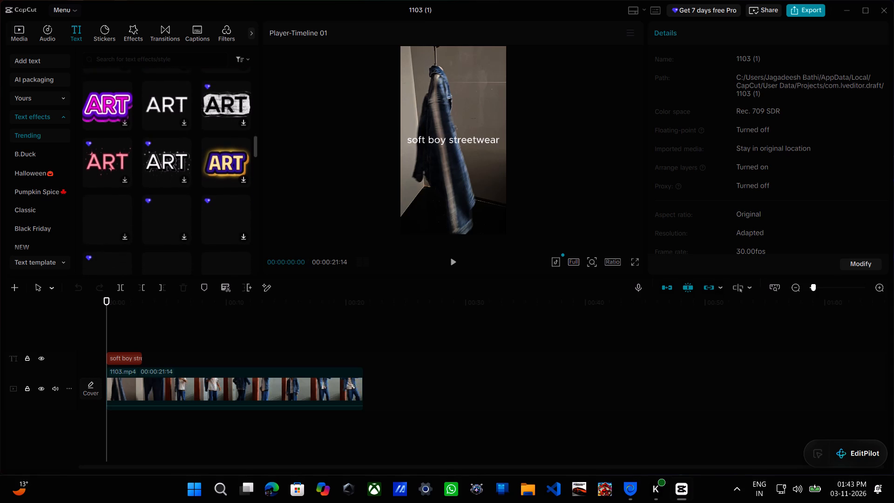
scroll(103, 189, "down", 1)
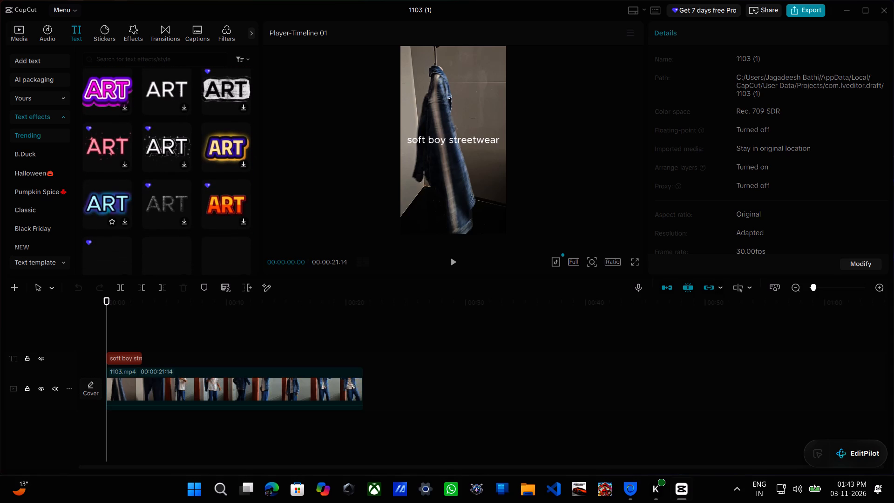
left_click(61, 116)
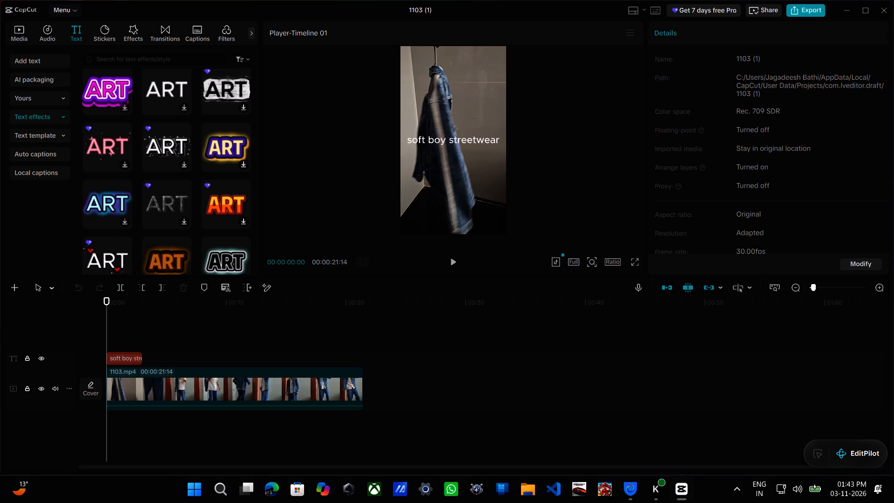
scroll(105, 247, "down", 1)
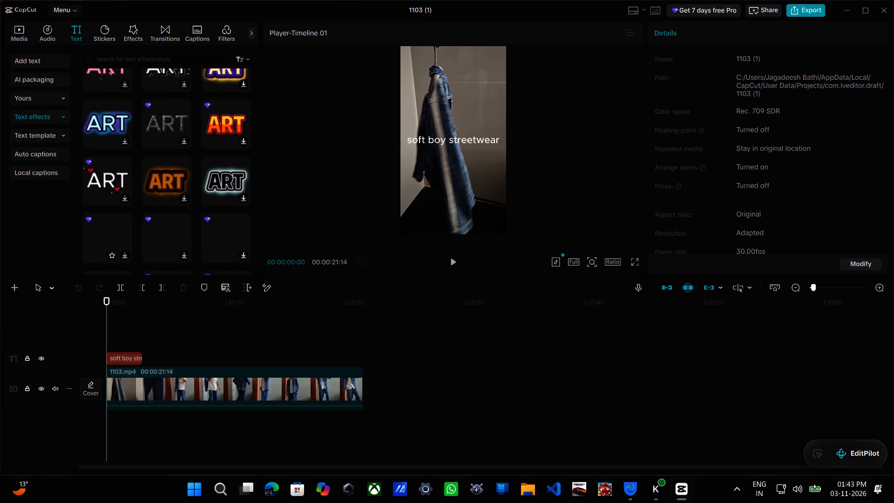
scroll(105, 247, "down", 1)
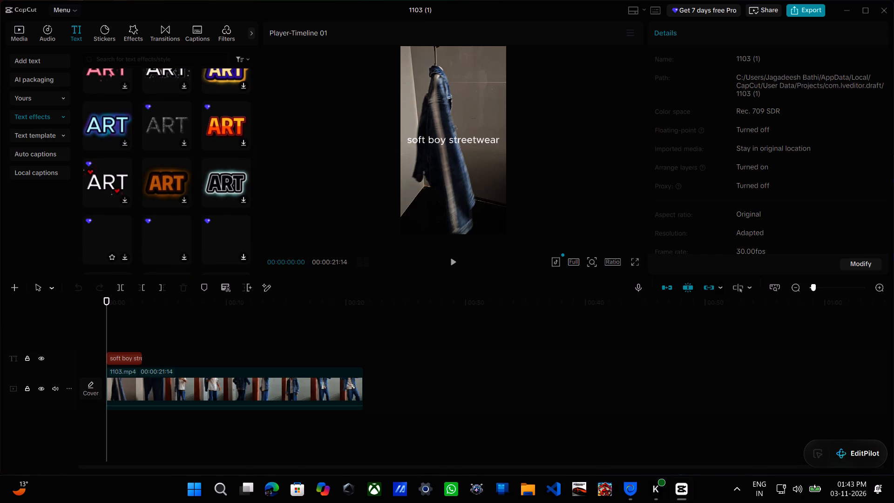
scroll(105, 247, "down", 2)
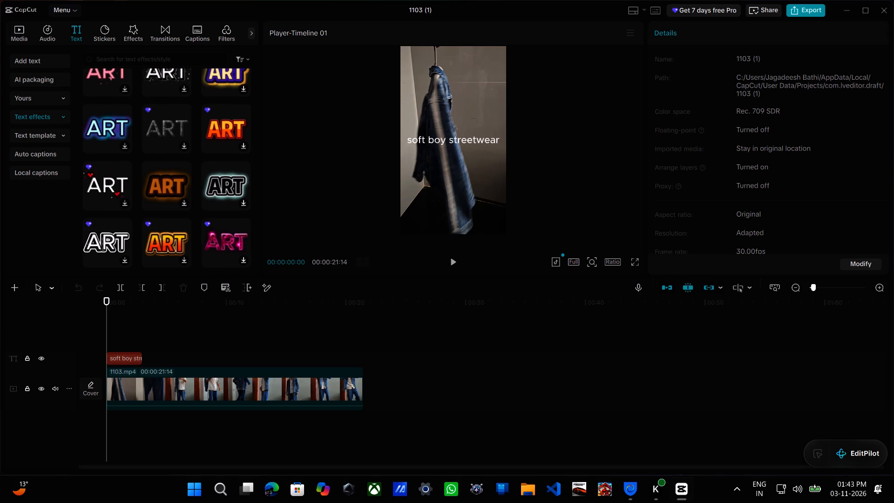
Find the Happy Halloween design among the trending text templates and download it.
left_click(55, 130)
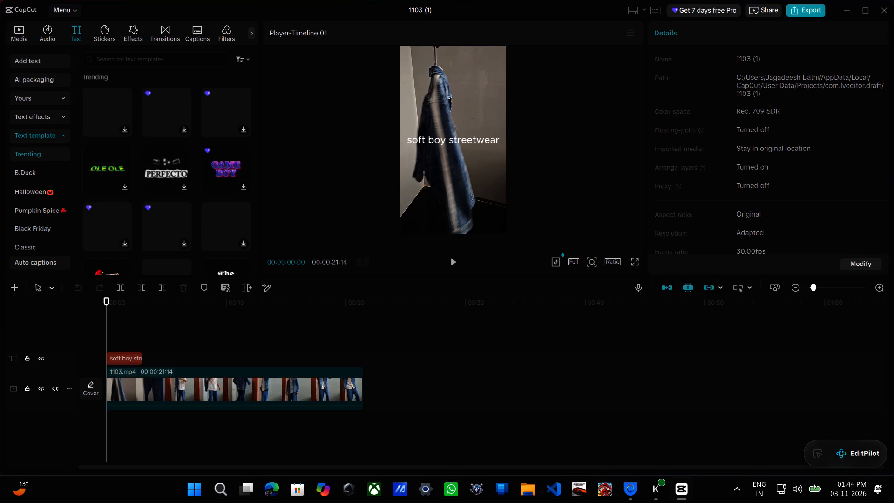
scroll(135, 129, "down", 1)
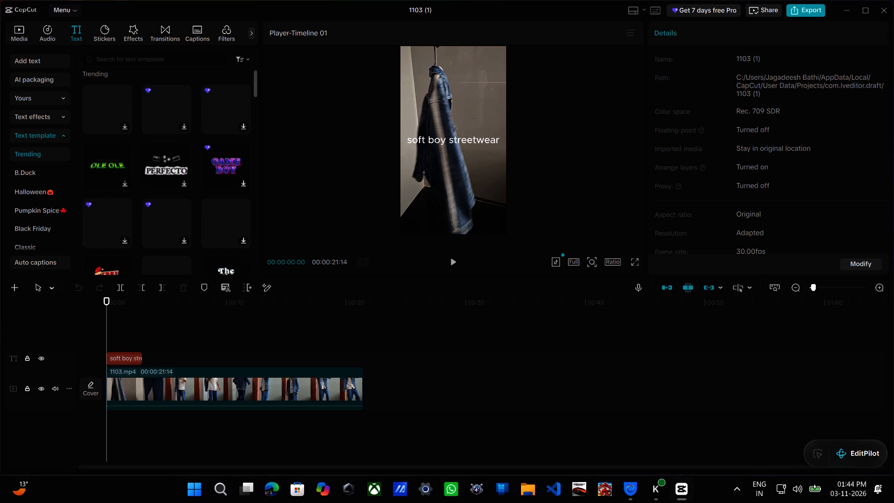
scroll(135, 129, "down", 1)
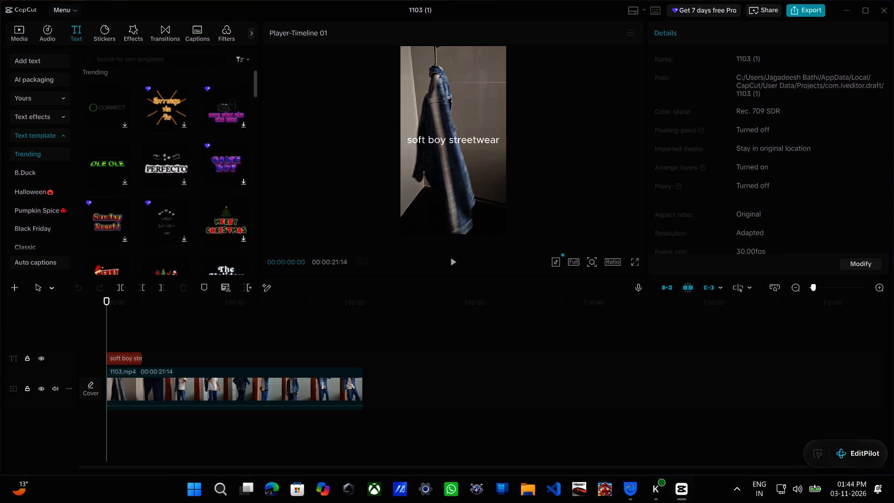
scroll(135, 129, "down", 2)
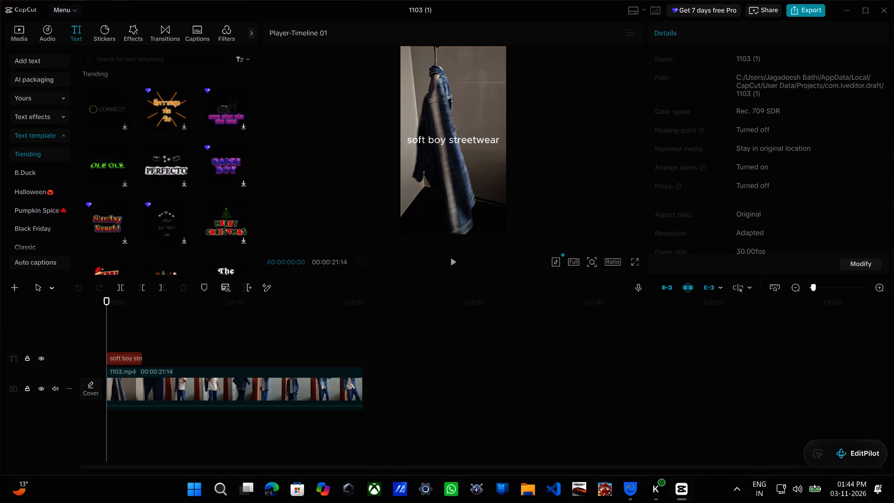
scroll(135, 129, "down", 4)
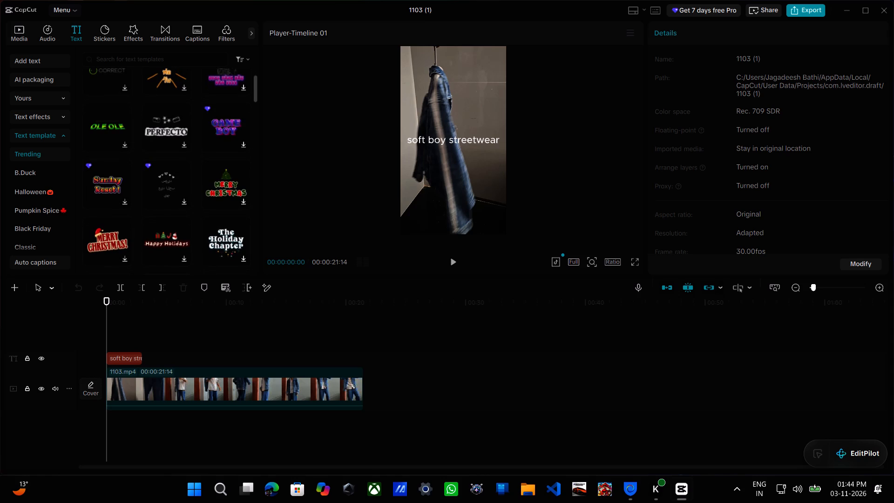
scroll(135, 129, "down", 1)
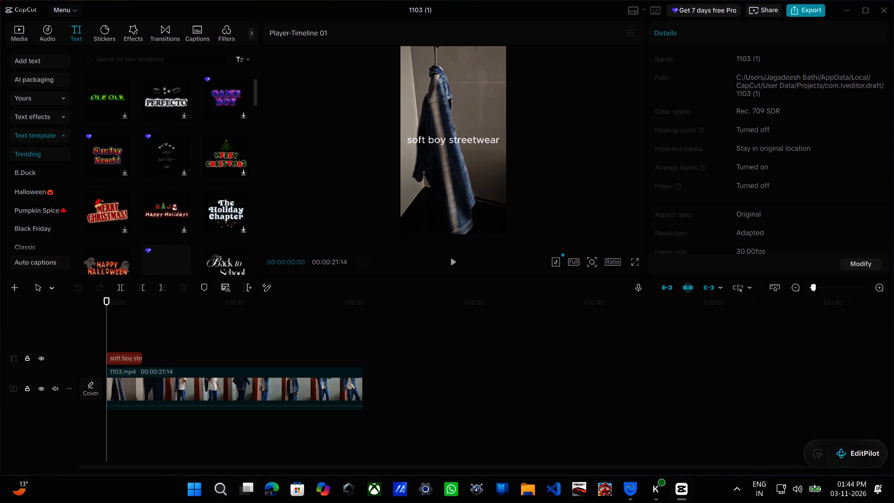
scroll(135, 129, "down", 1)
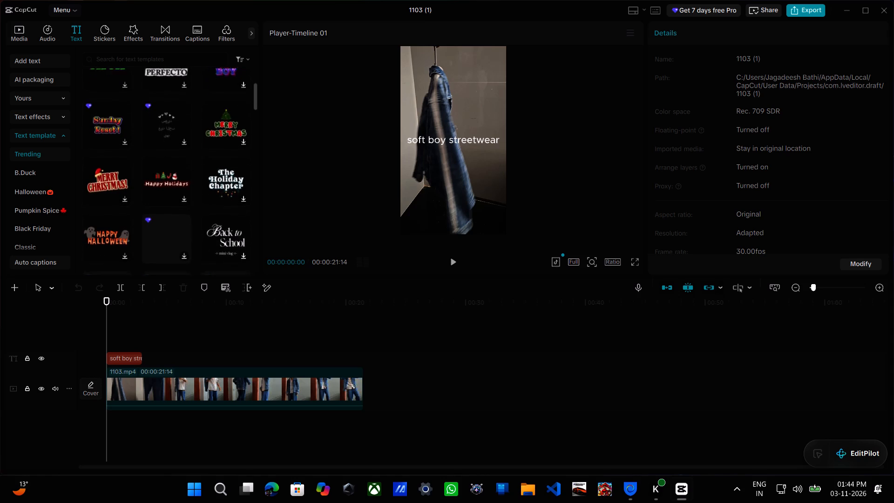
scroll(135, 129, "down", 2)
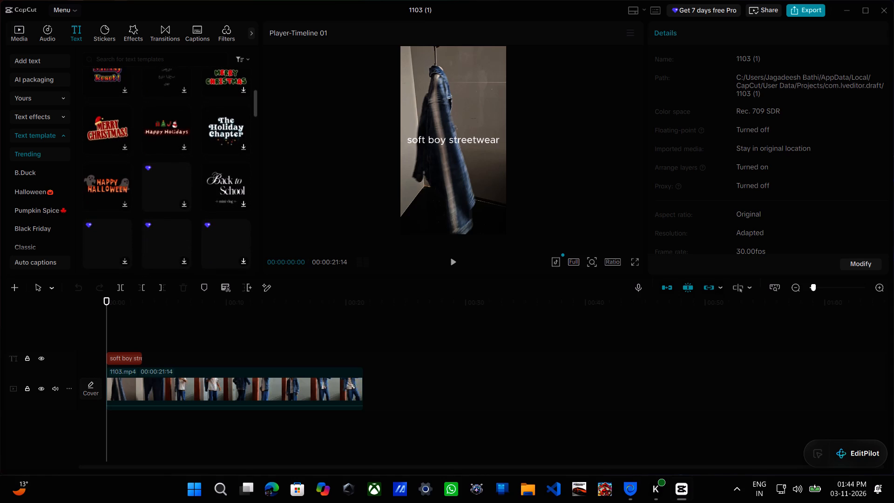
scroll(135, 172, "down", 1)
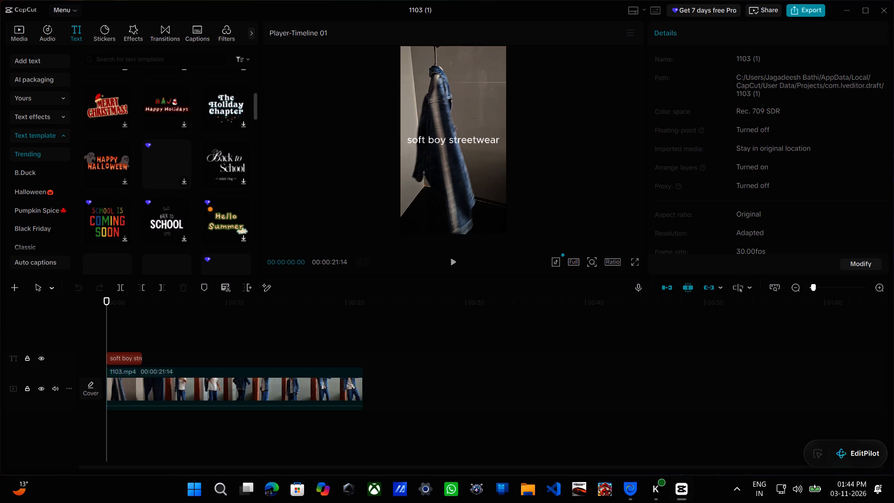
double_click(112, 158)
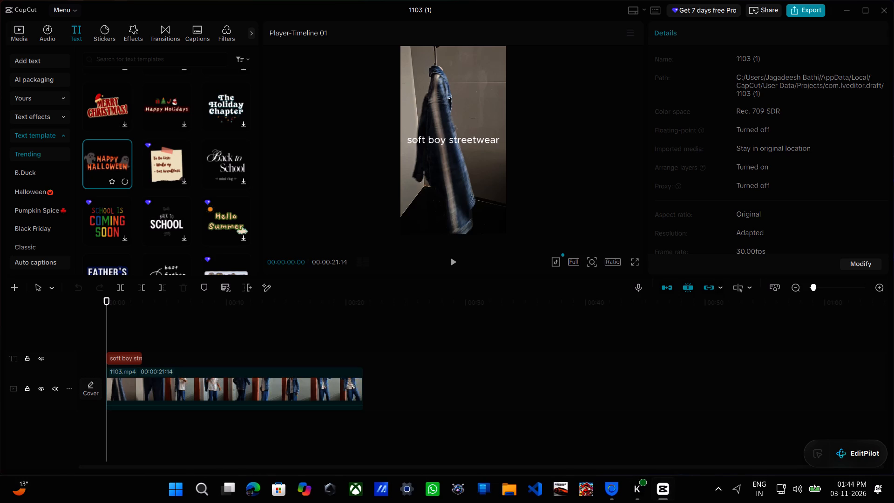
Start downloading the Back to School text template.
double_click(232, 168)
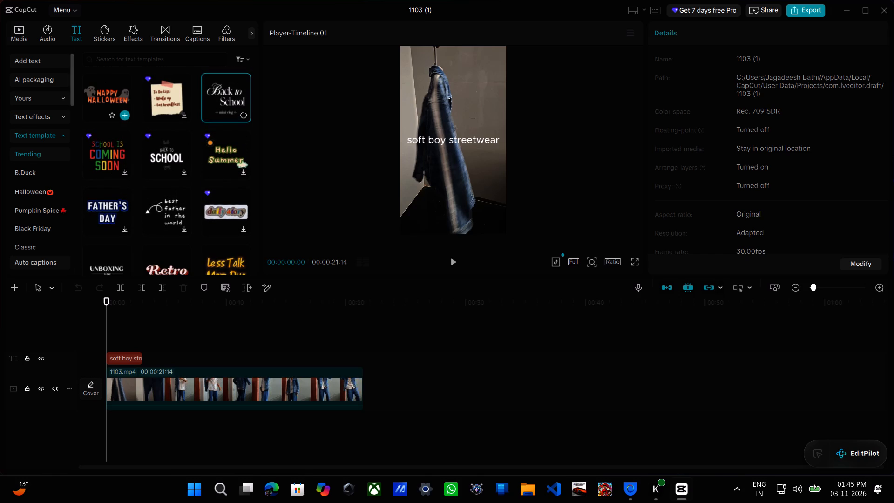
Add the Happy Halloween text template at the timeline start above the soft boy streetwear text, keeping only one copy.
left_click(128, 113)
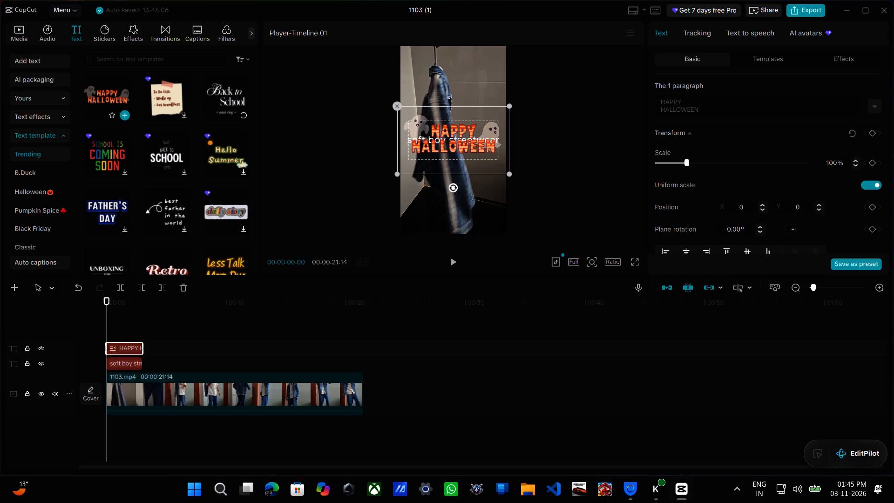
left_click(128, 113)
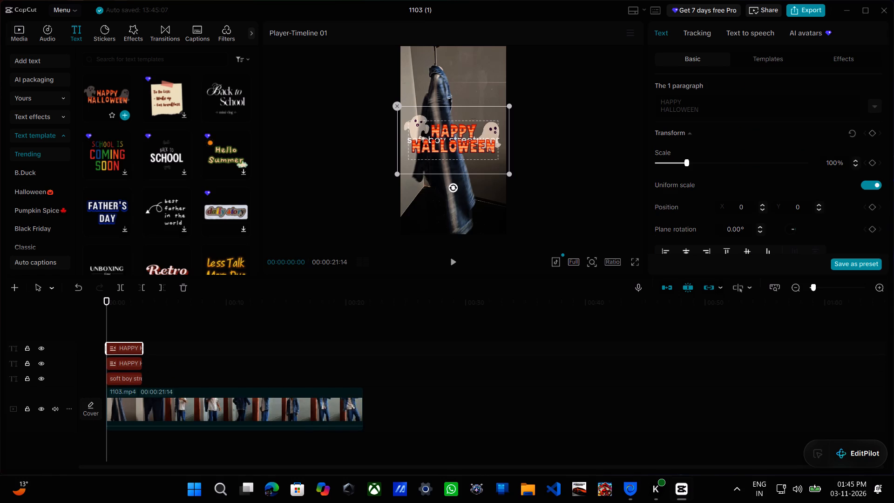
key("BackSpace")
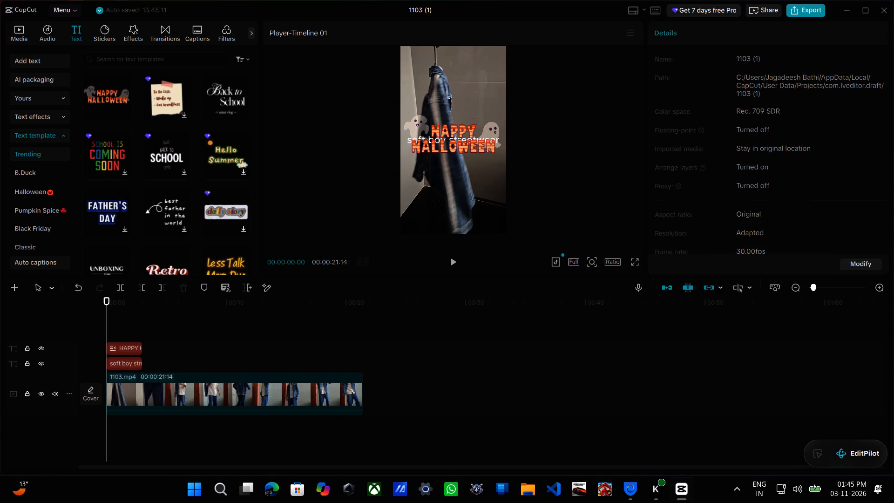
Hide the soft boy streetwear text track and the Happy Halloween template track.
left_click(127, 367)
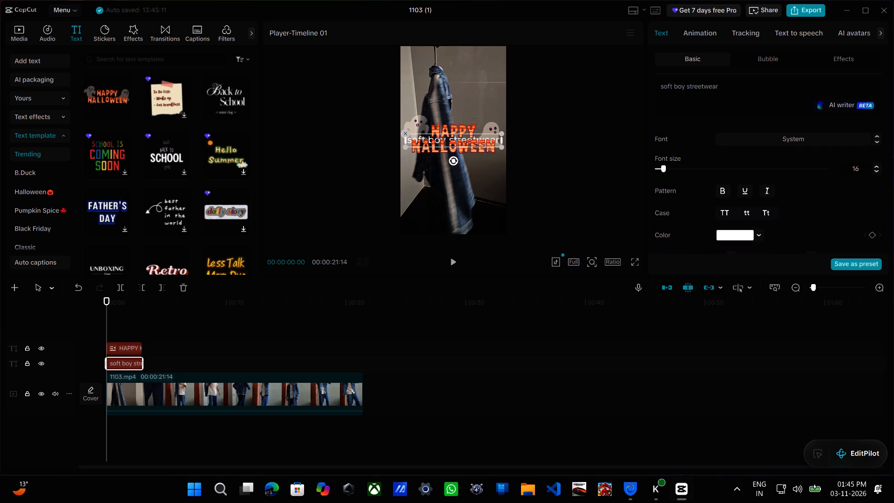
left_click(39, 364)
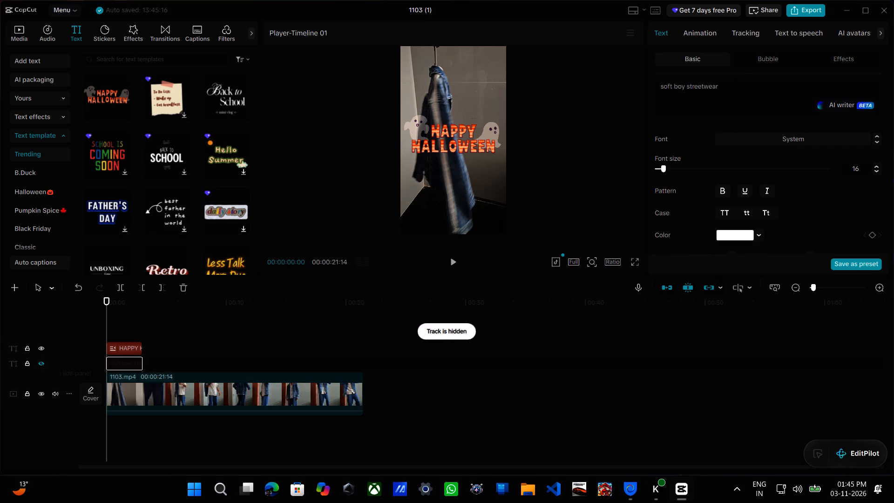
left_click(129, 347)
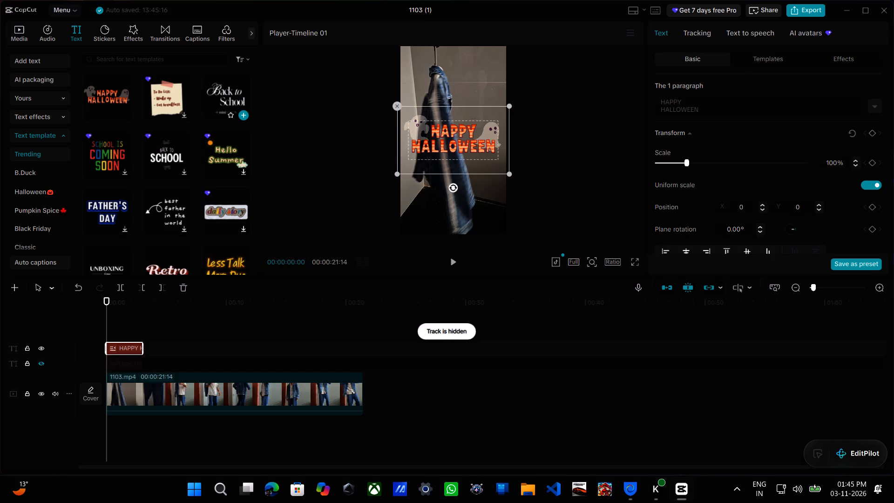
left_click(40, 346)
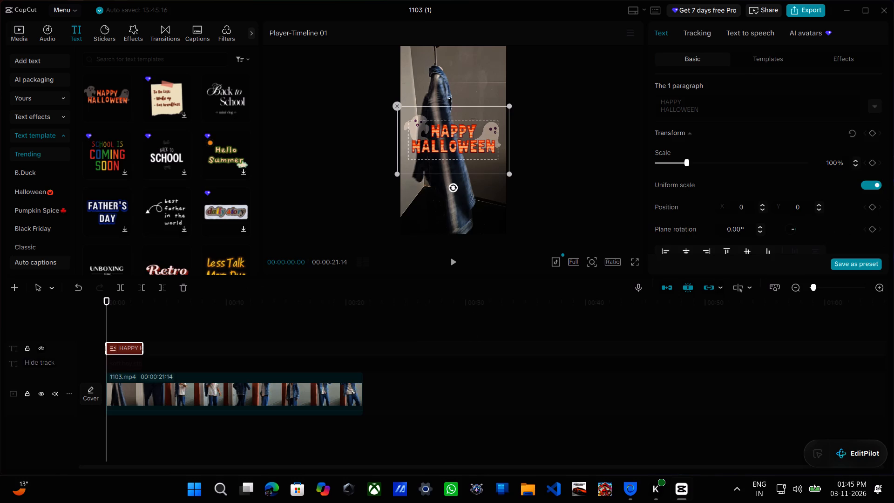
Add the Back to School text template at the timeline start, above the hidden text tracks.
left_click(245, 112)
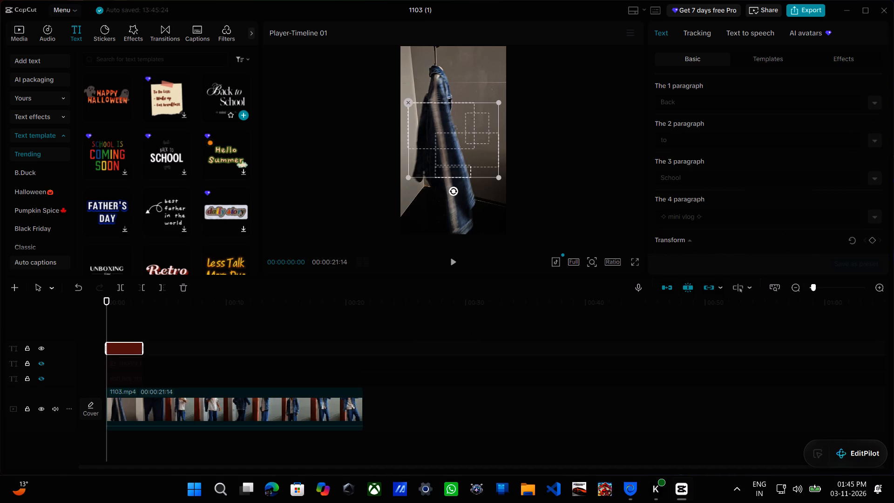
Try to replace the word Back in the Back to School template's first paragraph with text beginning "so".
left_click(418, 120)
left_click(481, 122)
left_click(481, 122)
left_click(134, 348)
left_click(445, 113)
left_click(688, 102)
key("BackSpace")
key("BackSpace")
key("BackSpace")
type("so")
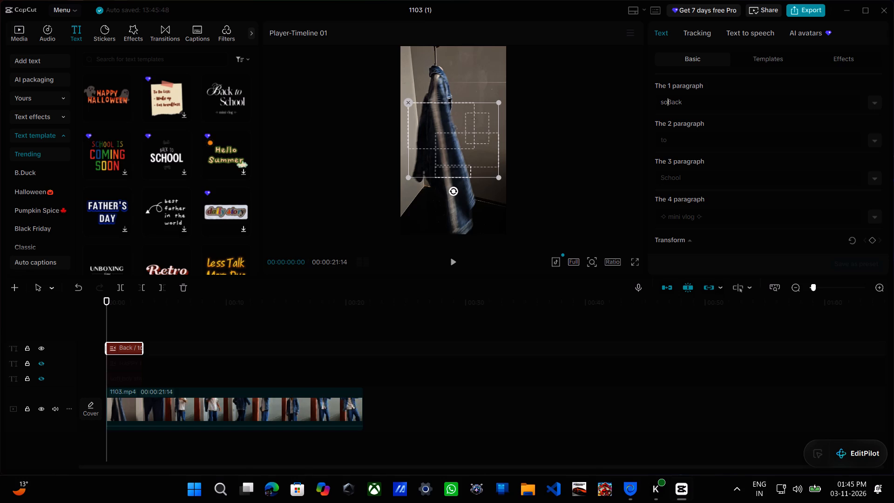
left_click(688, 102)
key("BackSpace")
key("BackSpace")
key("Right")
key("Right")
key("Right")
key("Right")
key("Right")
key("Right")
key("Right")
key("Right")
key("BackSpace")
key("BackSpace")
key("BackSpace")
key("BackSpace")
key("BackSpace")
Shrink the Back to School template and move it to the upper-right corner of the video frame.
left_click(468, 110)
left_click_drag(497, 102, 471, 93)
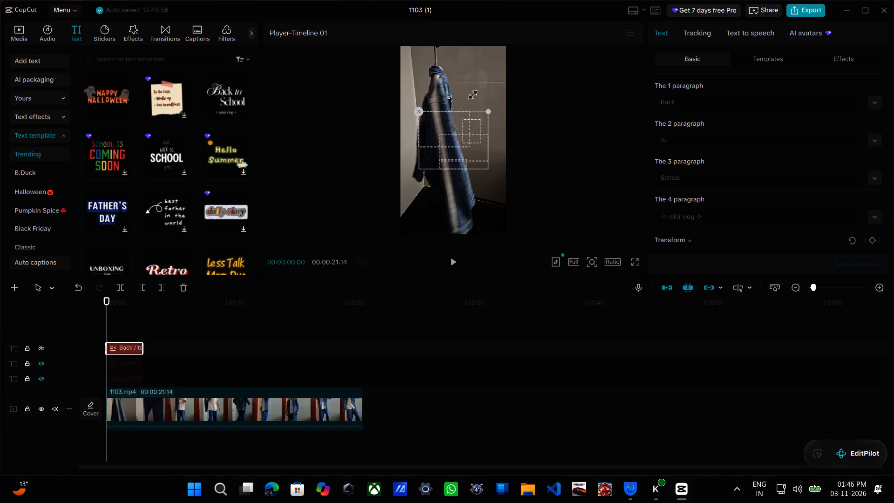
left_click_drag(471, 93, 471, 93)
left_click_drag(454, 145, 466, 92)
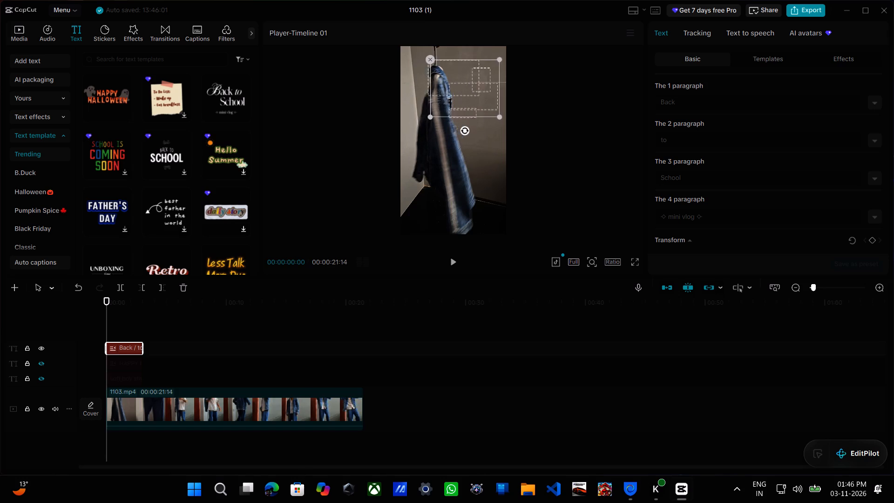
left_click_drag(466, 92, 469, 83)
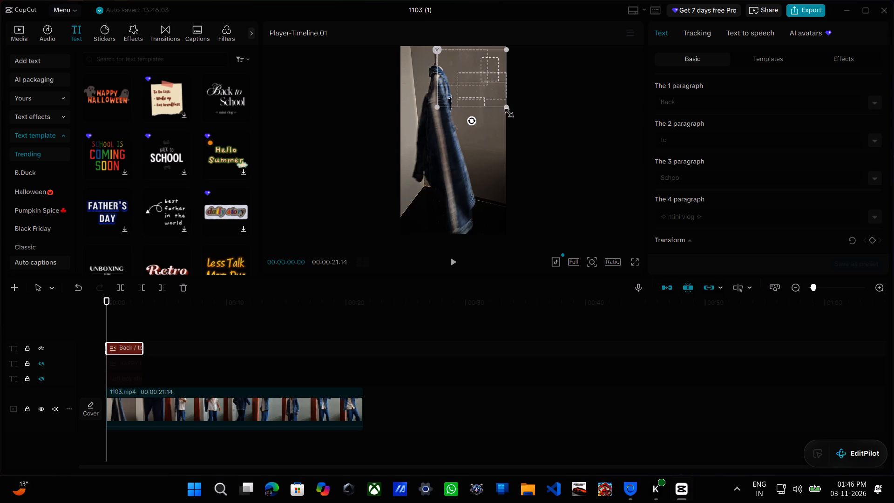
left_click(505, 108)
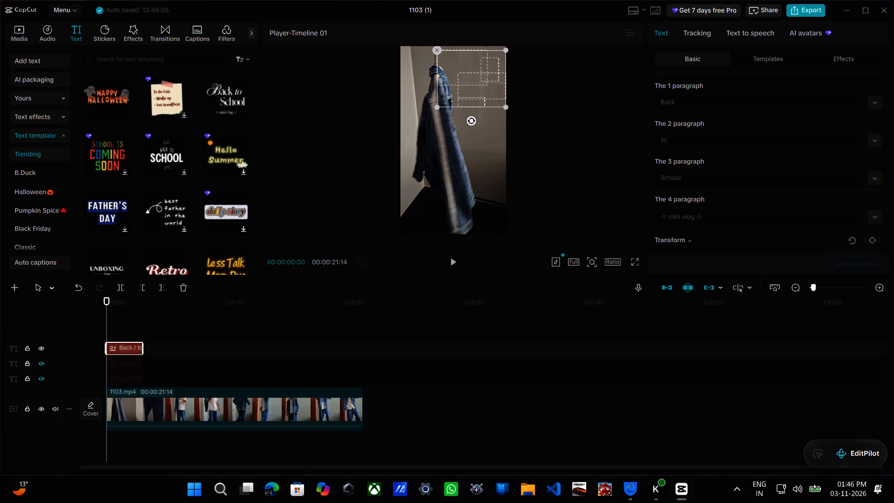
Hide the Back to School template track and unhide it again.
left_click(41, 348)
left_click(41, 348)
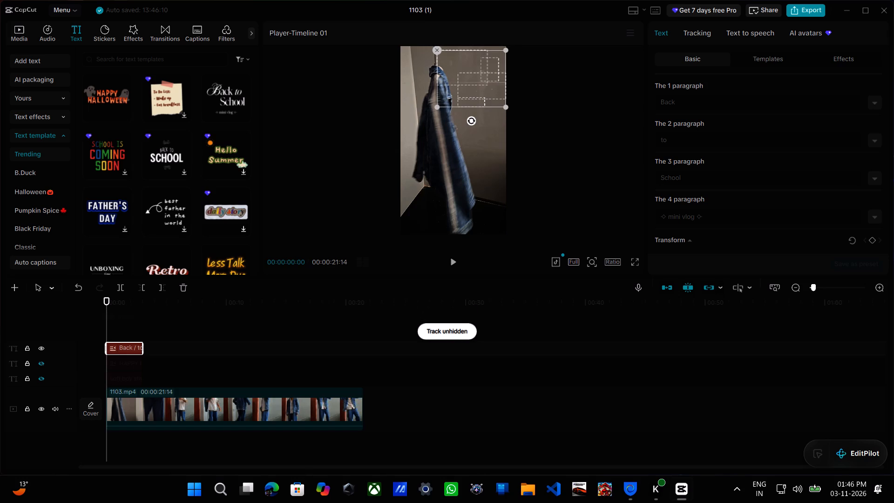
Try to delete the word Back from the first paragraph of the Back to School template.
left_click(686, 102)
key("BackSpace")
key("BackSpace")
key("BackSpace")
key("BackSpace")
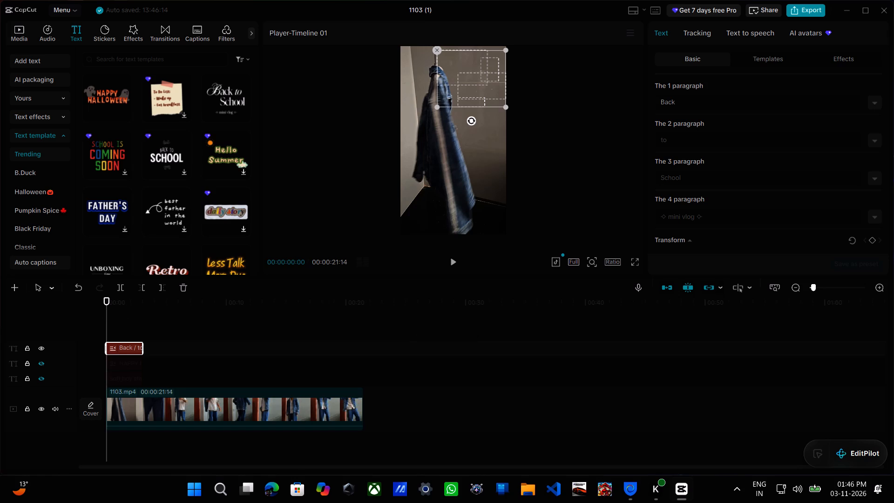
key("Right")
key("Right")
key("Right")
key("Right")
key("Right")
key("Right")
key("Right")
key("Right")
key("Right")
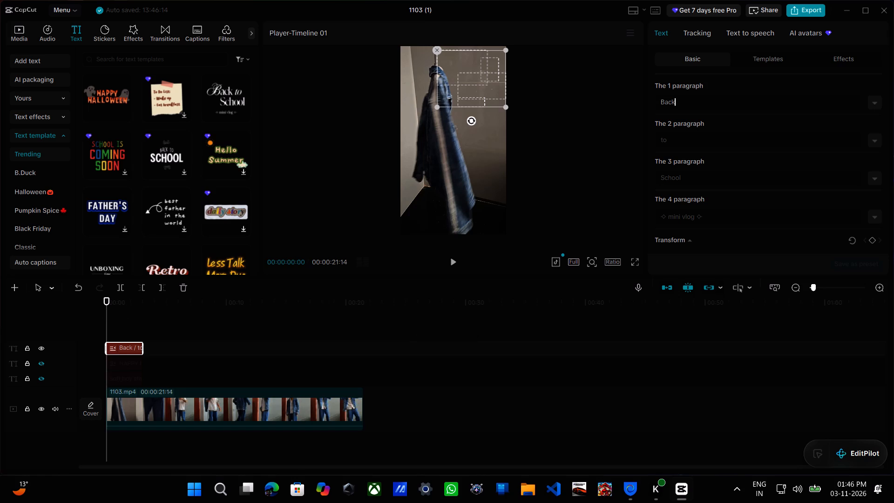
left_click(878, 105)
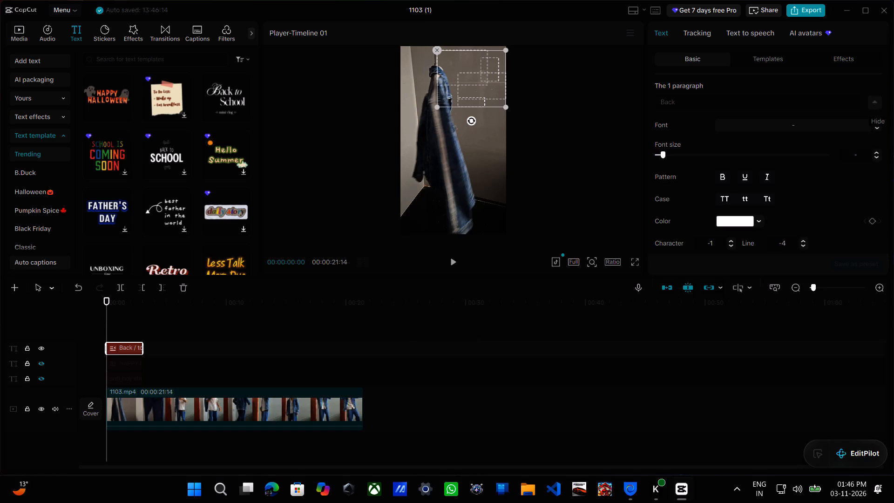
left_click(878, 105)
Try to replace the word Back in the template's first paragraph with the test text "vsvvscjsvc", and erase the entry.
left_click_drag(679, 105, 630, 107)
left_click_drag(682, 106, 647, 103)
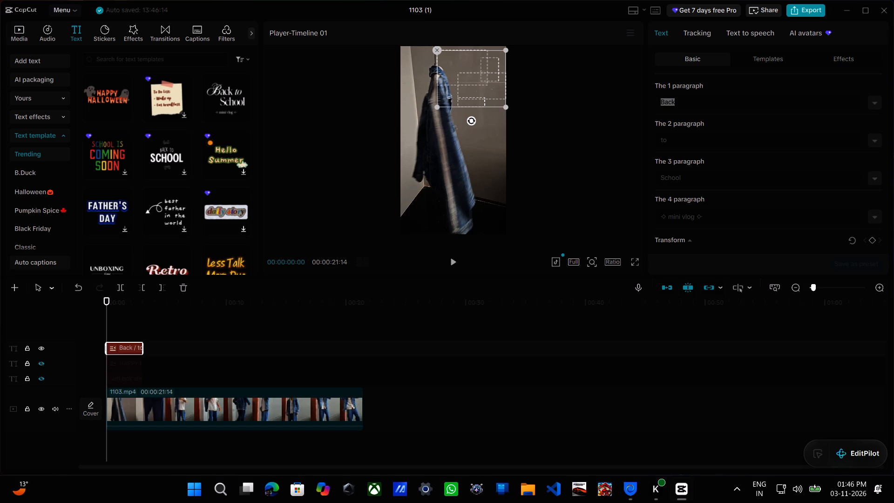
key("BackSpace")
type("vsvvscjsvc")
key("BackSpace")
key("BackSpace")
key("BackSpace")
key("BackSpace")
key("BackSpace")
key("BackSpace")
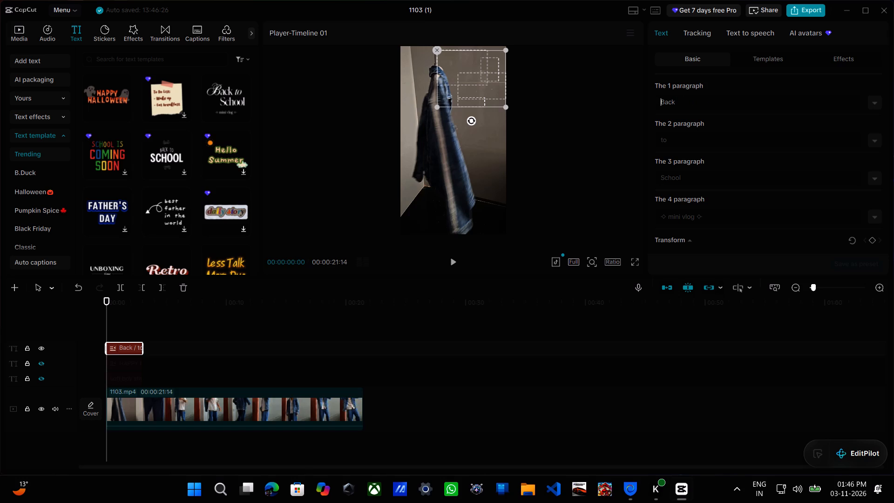
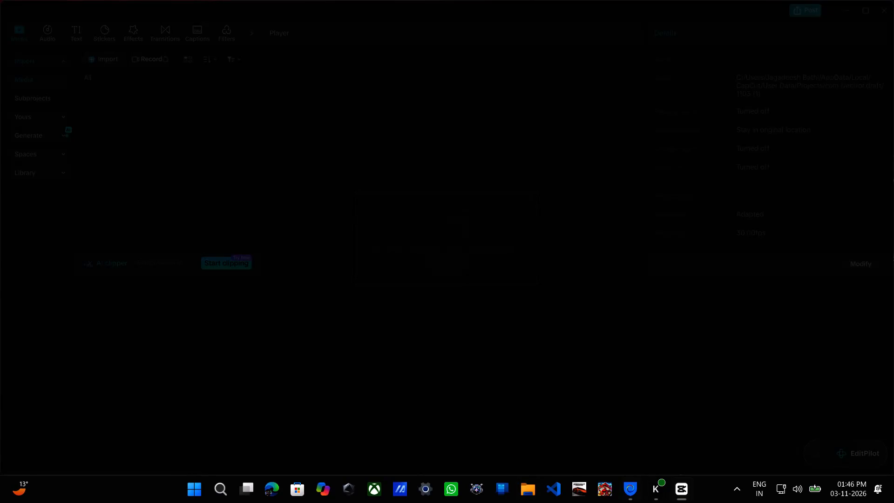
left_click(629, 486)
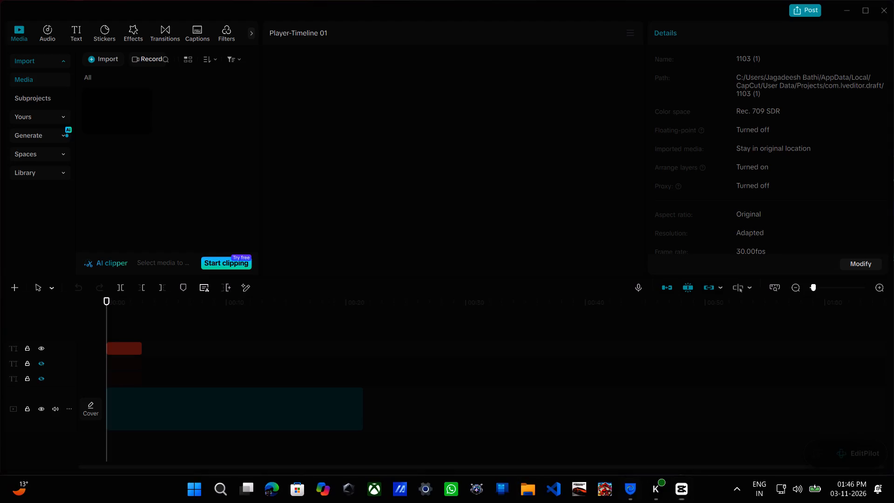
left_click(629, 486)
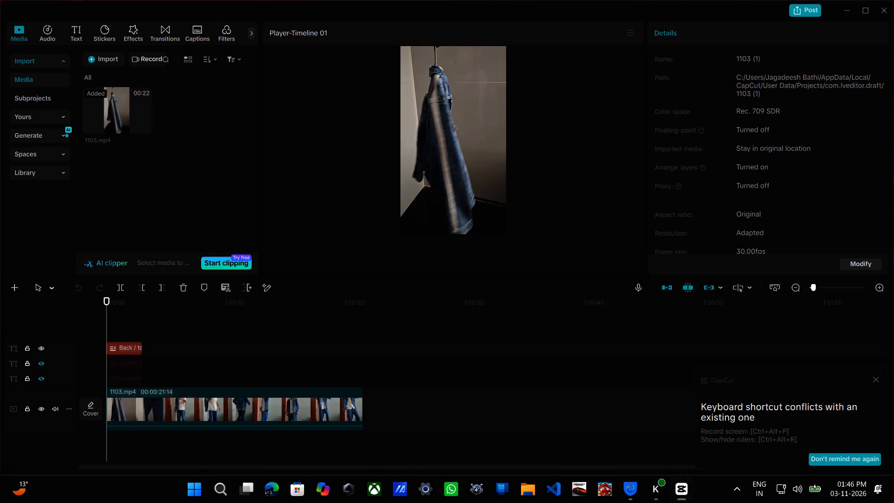
Replace the word Back in the Back to School template's first paragraph with "soft".
left_click(125, 353)
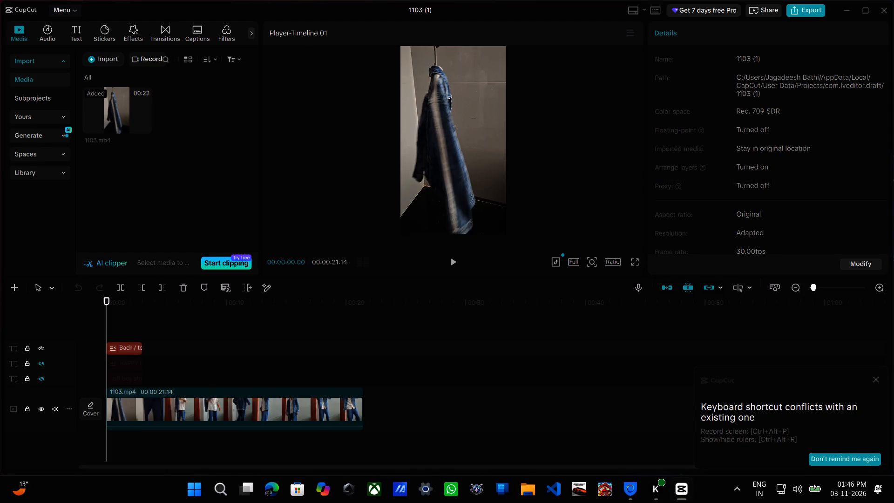
left_click(123, 350)
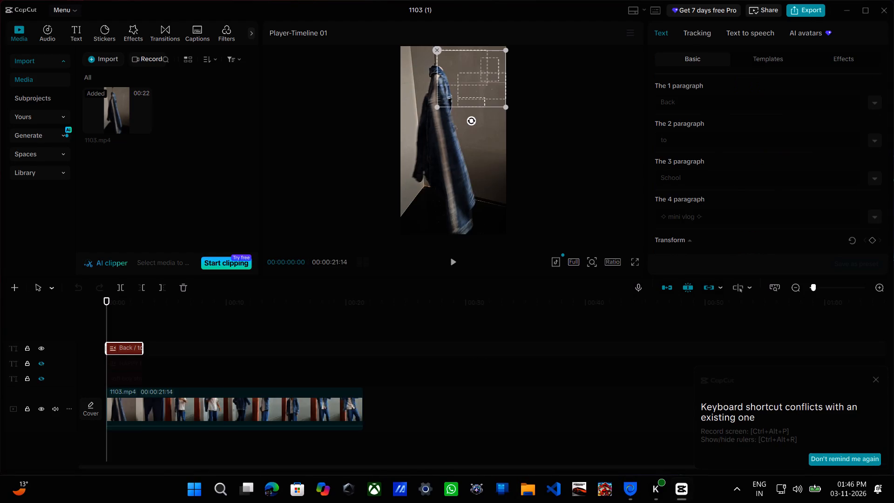
left_click(688, 103)
key("BackSpace")
key("BackSpace")
key("BackSpace")
key("BackSpace")
key("BackSpace")
key("BackSpace")
key("BackSpace")
key("BackSpace")
key("BackSpace")
key("BackSpace")
key("BackSpace")
key("BackSpace")
key("BackSpace")
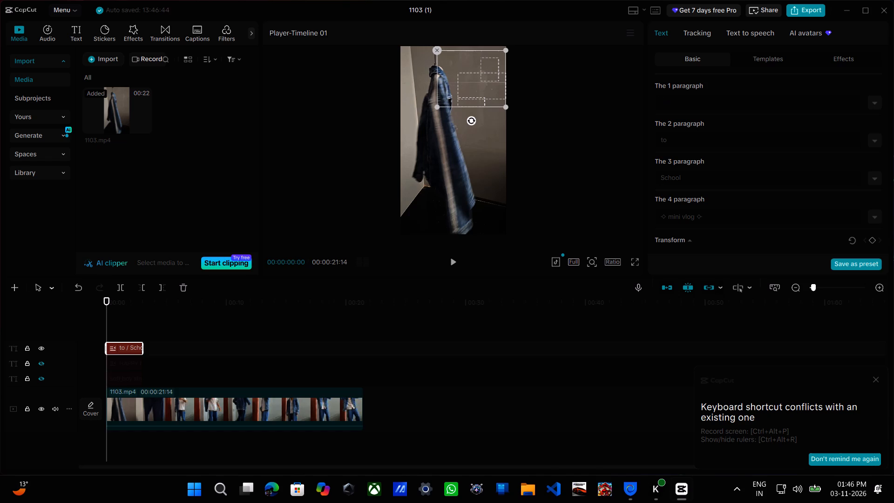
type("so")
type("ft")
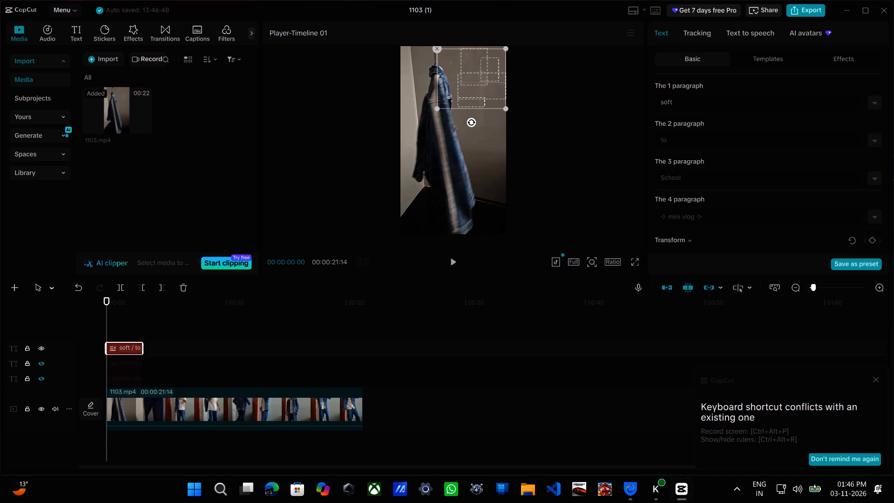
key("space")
Replace the word "to" in the template's second paragraph with text beginning "boy".
left_click(680, 139)
Replace the text of the template's second paragraph with "boy".
key("BackSpace")
key("BackSpace")
type("boy")
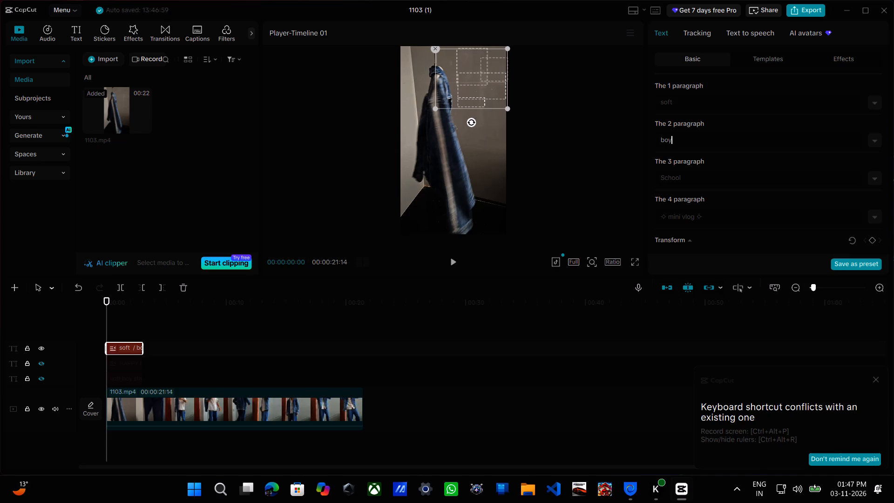
Replace the word School in the template's third paragraph with "streetwear".
left_click(698, 177)
key("BackSpace")
key("BackSpace")
key("BackSpace")
key("BackSpace")
key("BackSpace")
key("BackSpace")
key("BackSpace")
key("BackSpace")
key("BackSpace")
key("BackSpace")
key("BackSpace")
key("BackSpace")
type("streetwear")
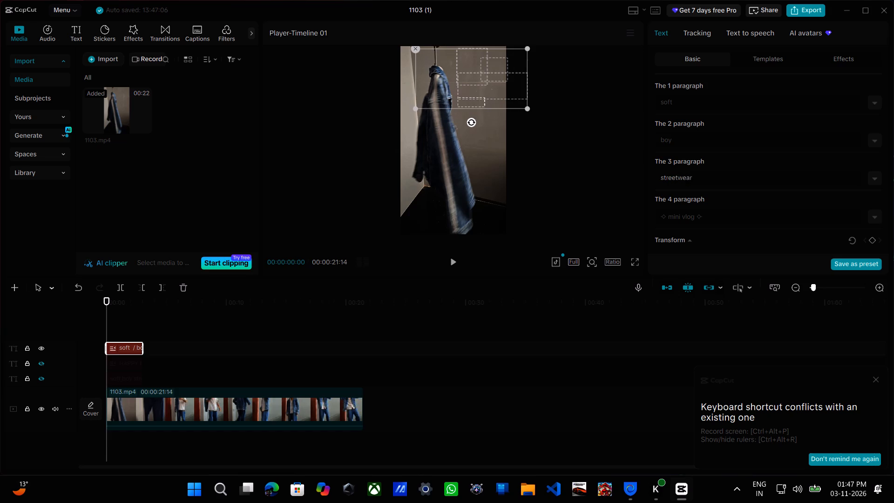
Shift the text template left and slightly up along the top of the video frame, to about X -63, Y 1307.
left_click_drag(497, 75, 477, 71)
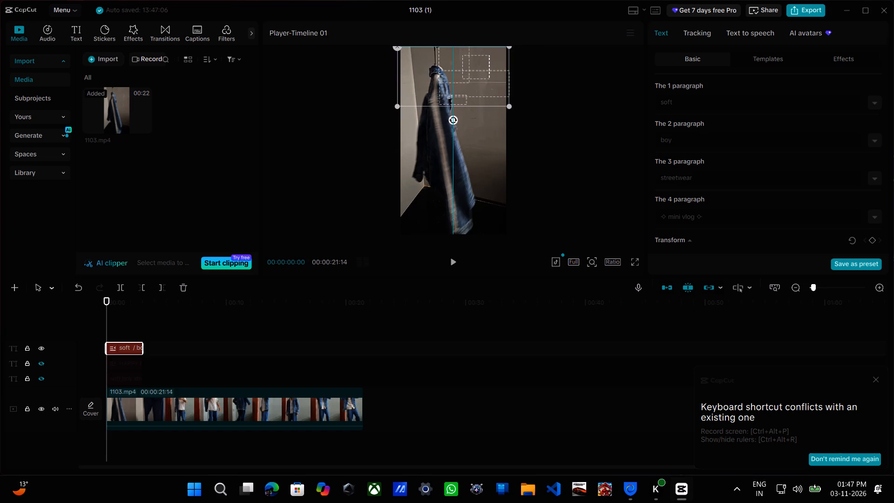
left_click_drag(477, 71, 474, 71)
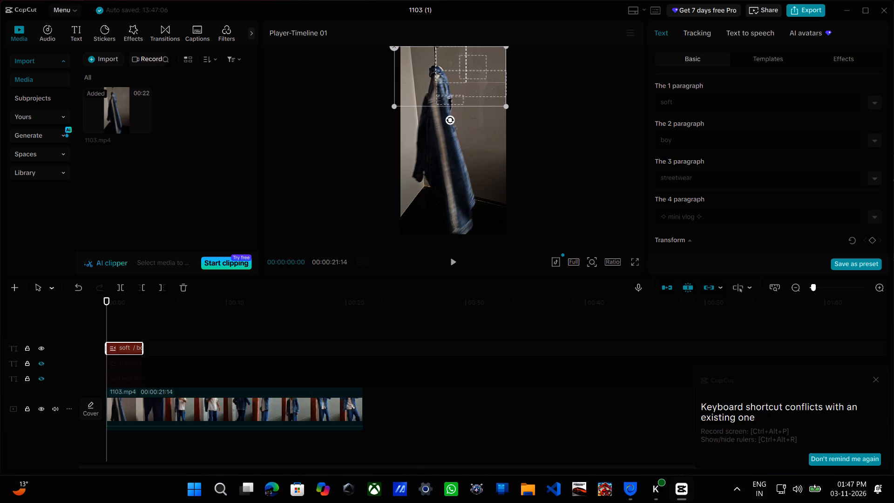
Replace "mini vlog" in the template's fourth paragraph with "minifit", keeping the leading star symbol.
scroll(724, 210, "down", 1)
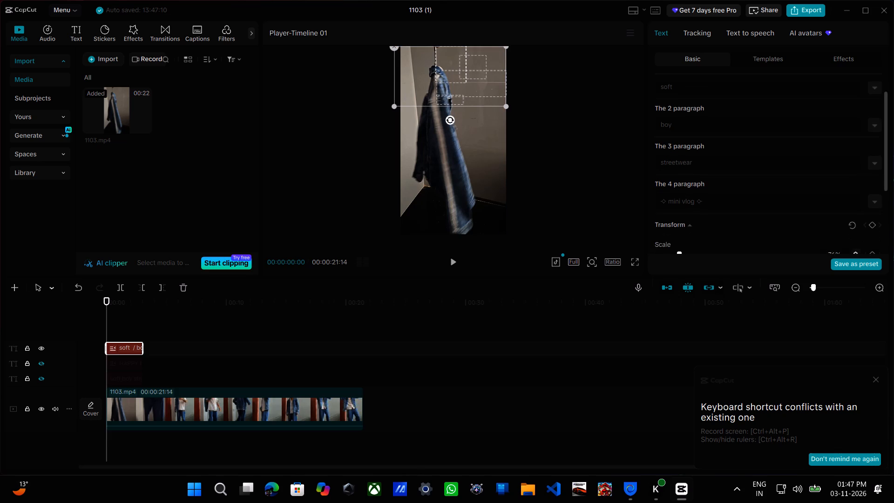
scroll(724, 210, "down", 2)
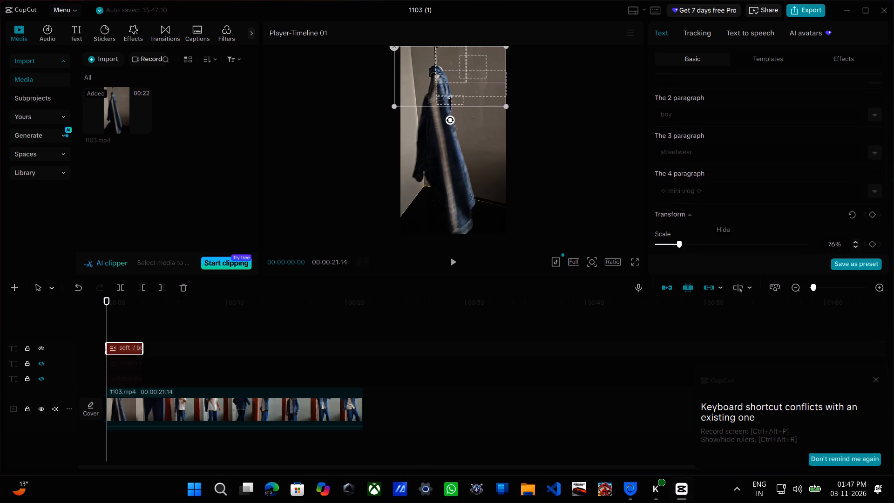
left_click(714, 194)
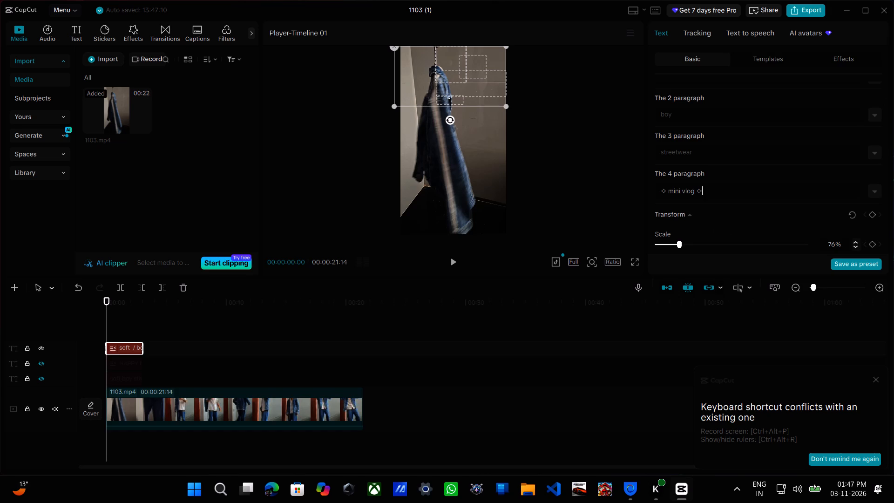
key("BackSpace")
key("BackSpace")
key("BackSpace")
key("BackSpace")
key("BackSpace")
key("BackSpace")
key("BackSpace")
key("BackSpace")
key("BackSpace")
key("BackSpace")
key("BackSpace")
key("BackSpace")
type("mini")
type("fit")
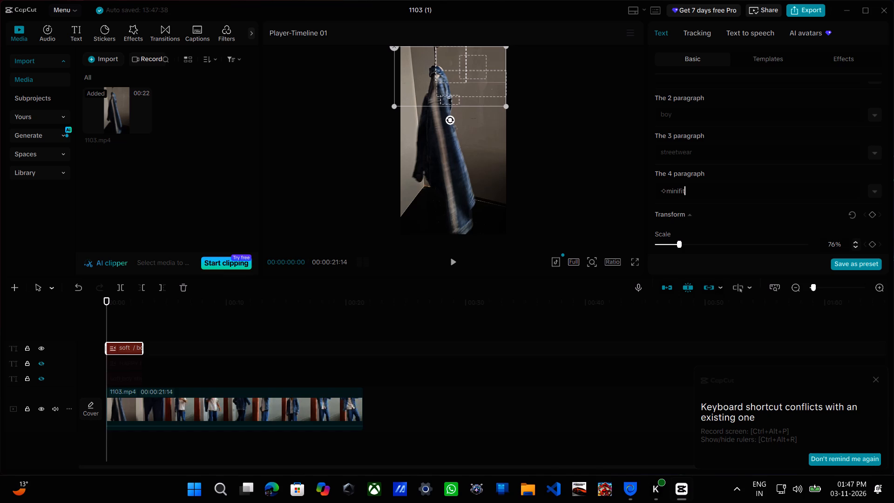
Clear the template's fourth paragraph, including the star symbol, and enter "fit".
key("BackSpace")
key("BackSpace")
key("BackSpace")
key("BackSpace")
key("BackSpace")
key("BackSpace")
key("BackSpace")
key("BackSpace")
key("BackSpace")
key("BackSpace")
key("BackSpace")
key("BackSpace")
key("BackSpace")
key("BackSpace")
key("BackSpace")
key("BackSpace")
type("fit")
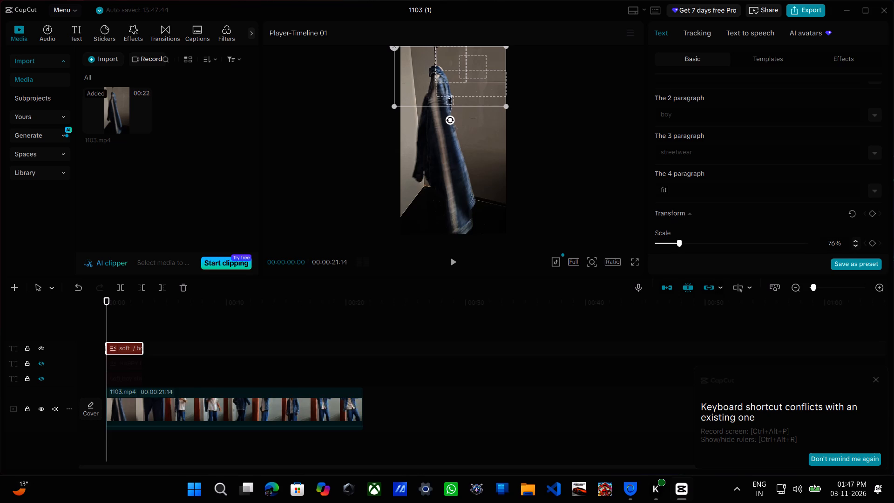
Check the template's transform settings and play the opening seconds to review the edited text over the video.
scroll(710, 192, "down", 1)
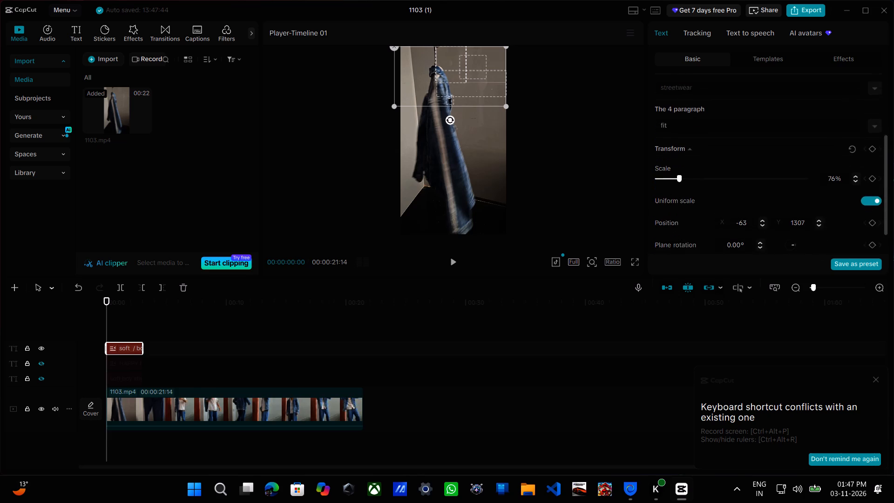
scroll(710, 192, "down", 1)
scroll(763, 217, "down", 1)
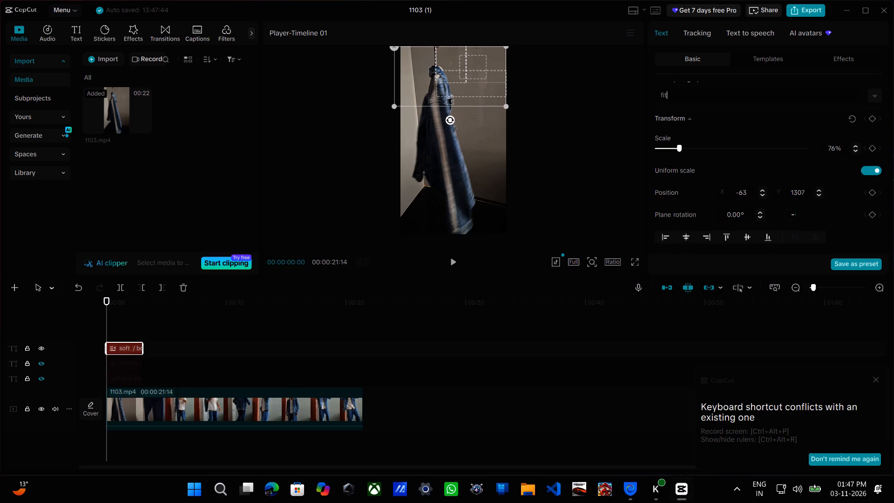
scroll(607, 127, "up", 1)
left_click(480, 75)
key("space")
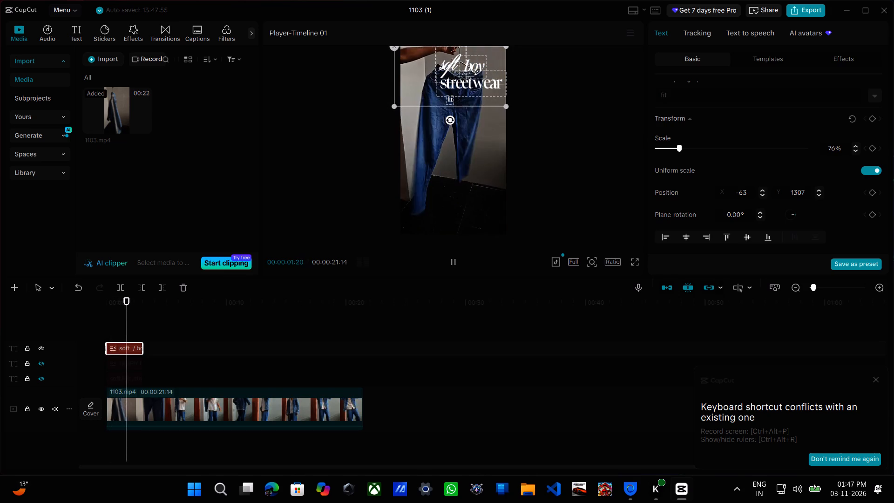
key("space")
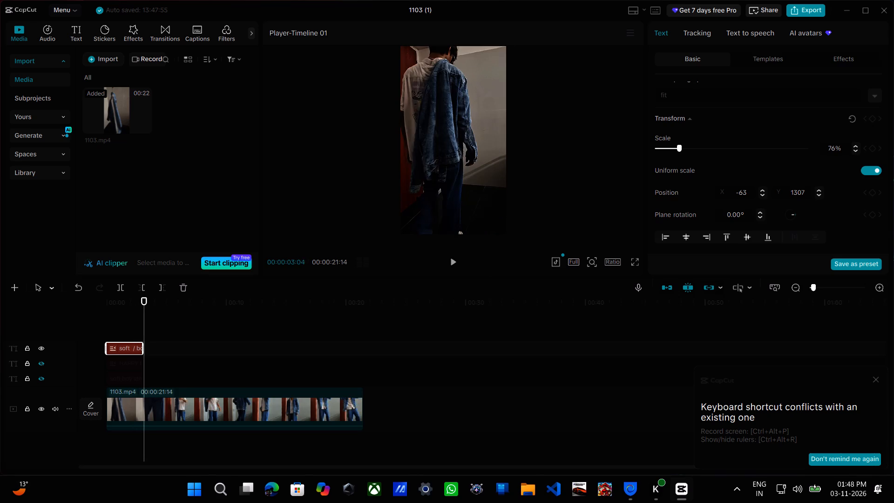
key("space")
key("space")
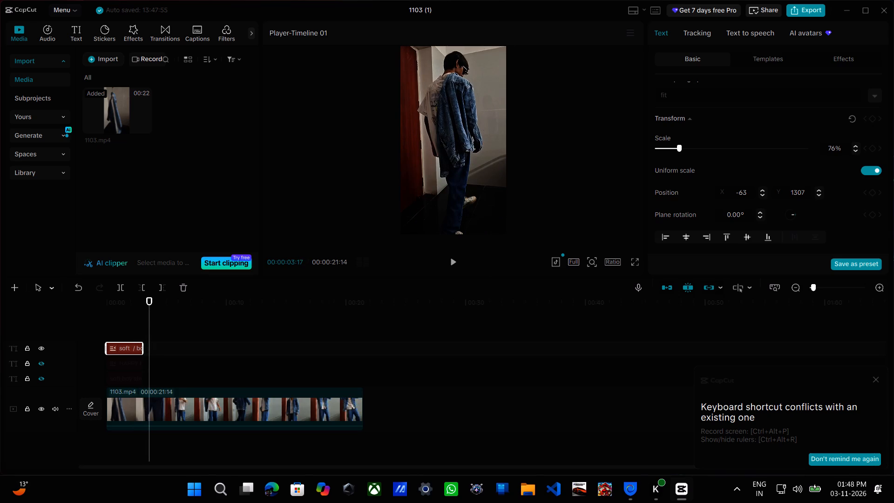
With the text visible at 00:00:01:10, enlarge the template to 100% and move it mid-frame to about X -539, Y 77.
left_click_drag(150, 313, 122, 312)
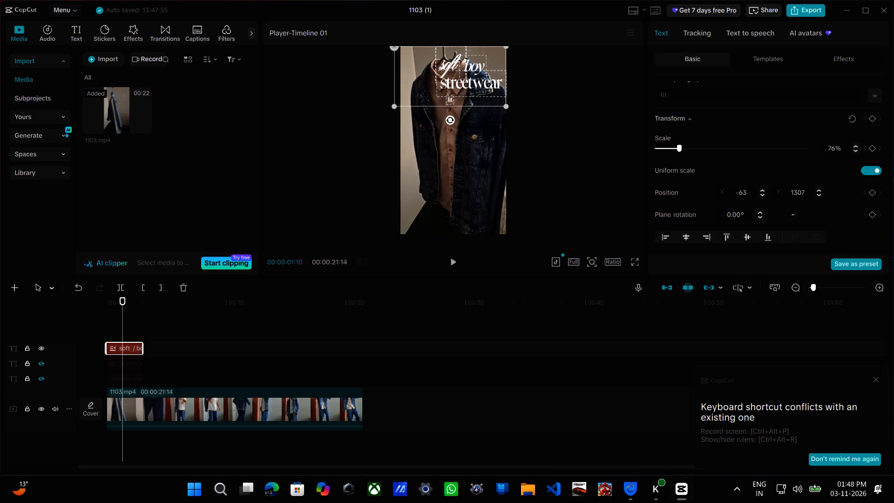
left_click_drag(467, 76, 449, 124)
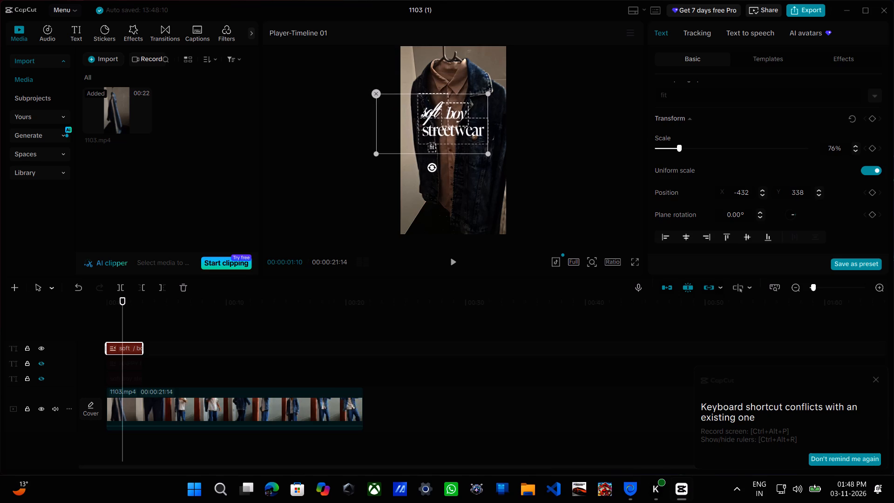
left_click_drag(489, 152, 507, 163)
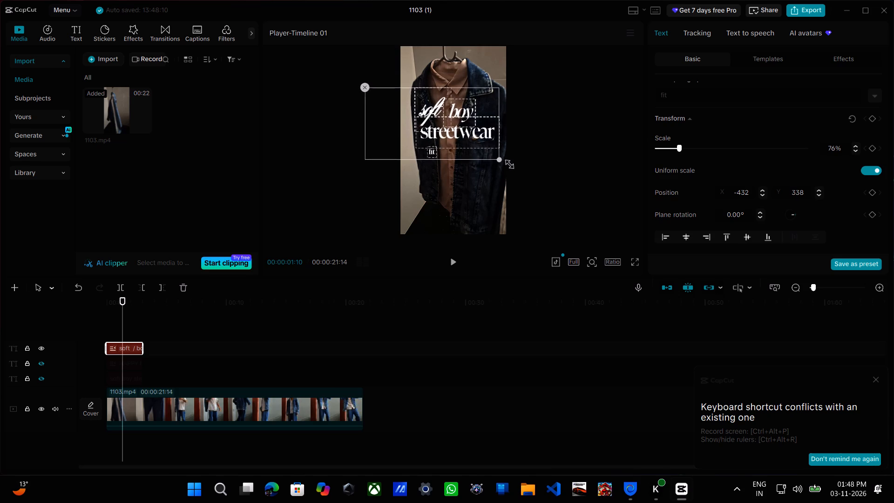
left_click_drag(507, 163, 518, 168)
left_click_drag(467, 127, 461, 134)
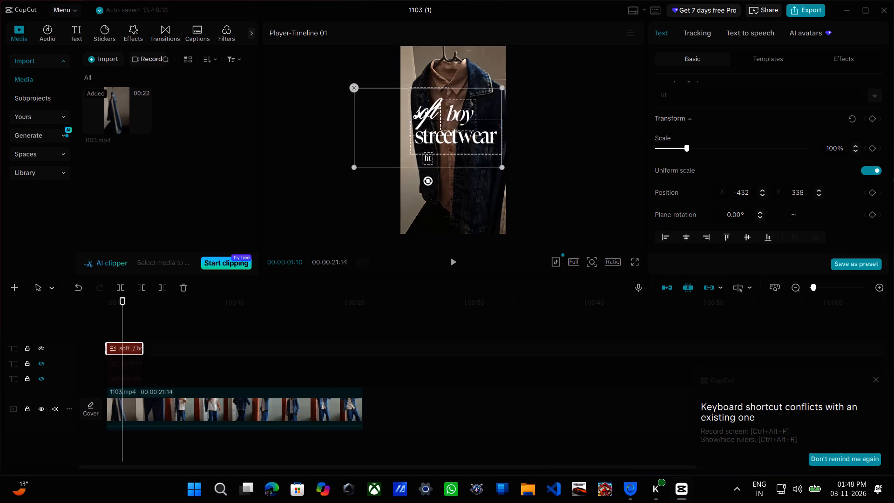
left_click_drag(461, 134, 462, 139)
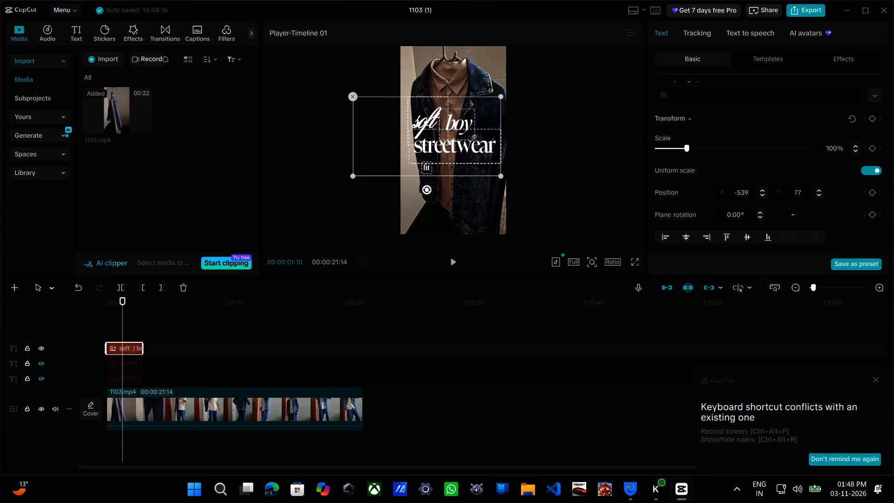
Deselect the text template and replay the opening seconds to review its animation, size and placement over the clothing shots.
left_click_drag(122, 329, 84, 320)
key("space")
key("space")
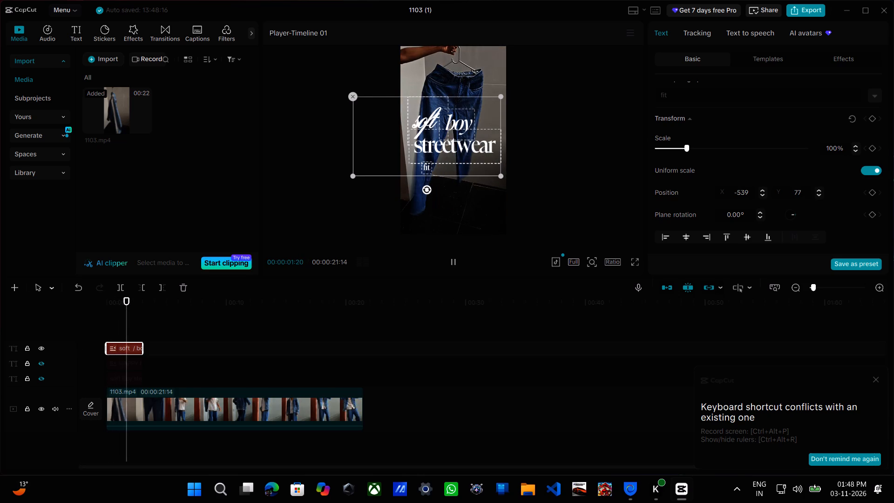
key("space")
key("space")
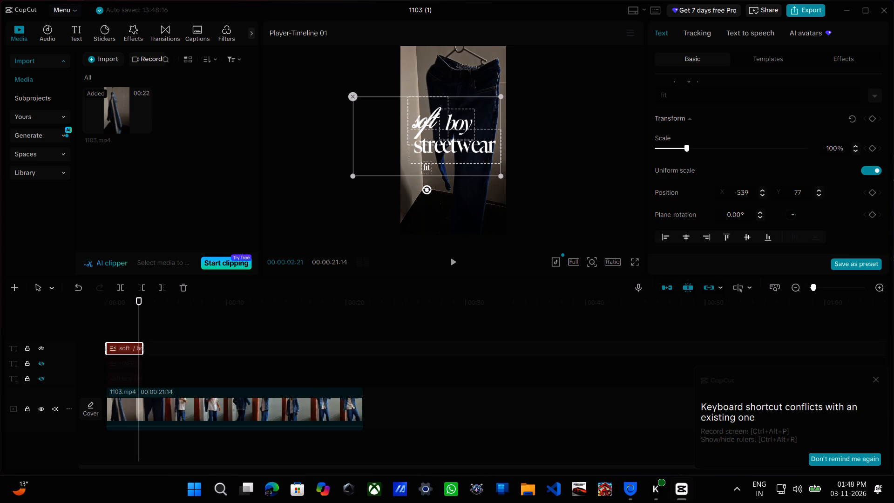
left_click(65, 336)
left_click(89, 332)
key("space")
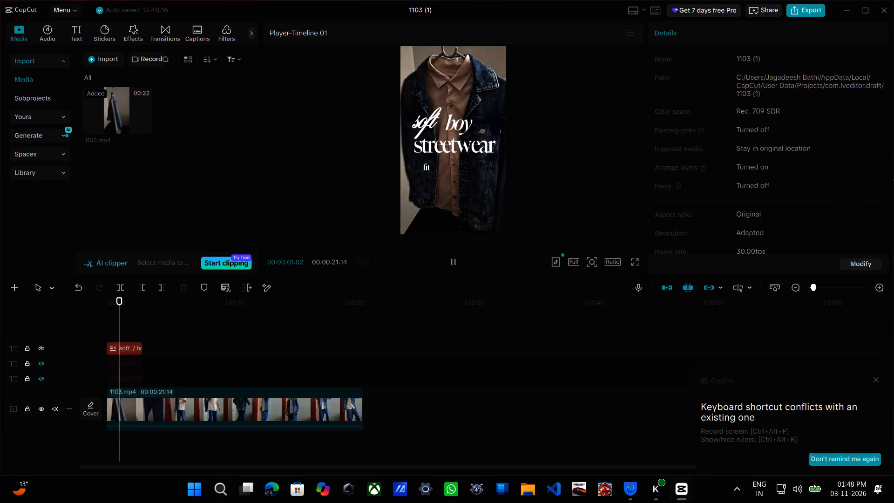
key("space")
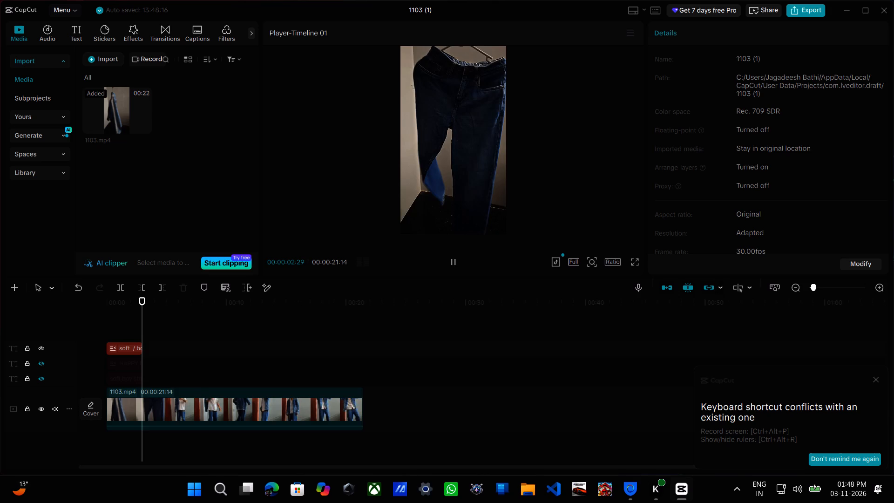
key("space")
key("space")
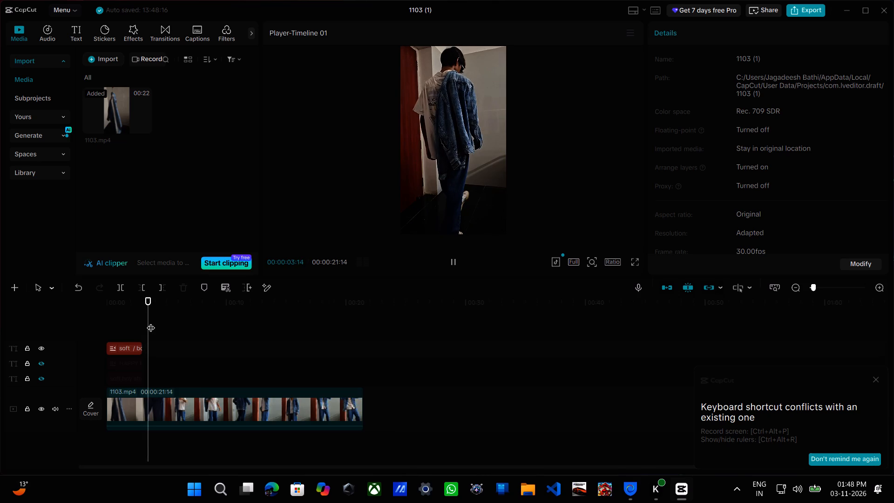
left_click_drag(149, 321, 86, 317)
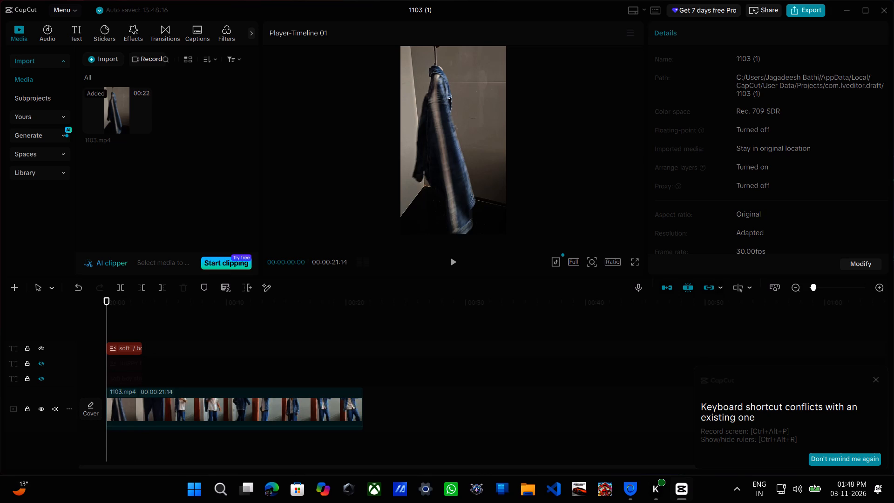
key("space")
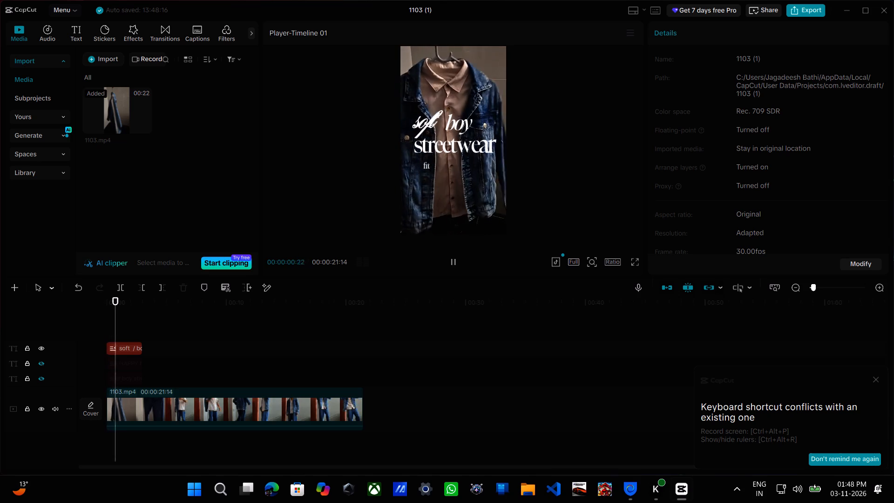
key("space")
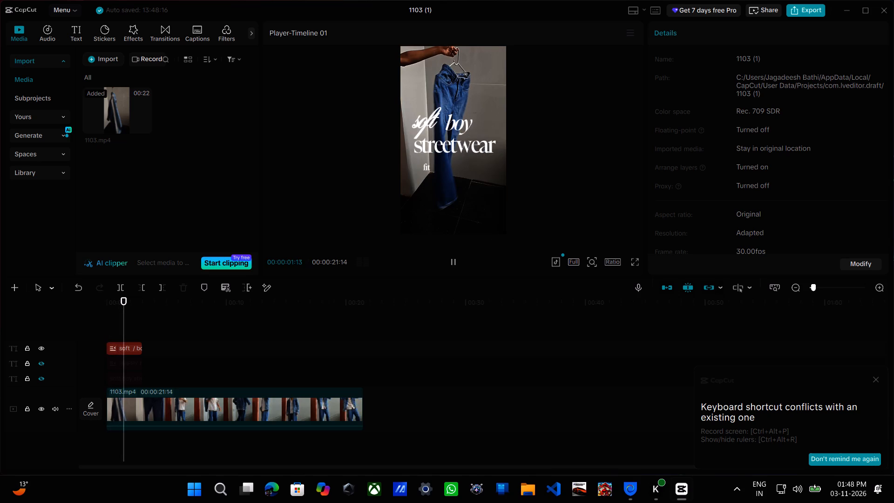
Move the "soft boy streetwear fit" template slightly higher over the hanging jeans, keeping its horizontal placement nearly the same.
left_click(415, 132)
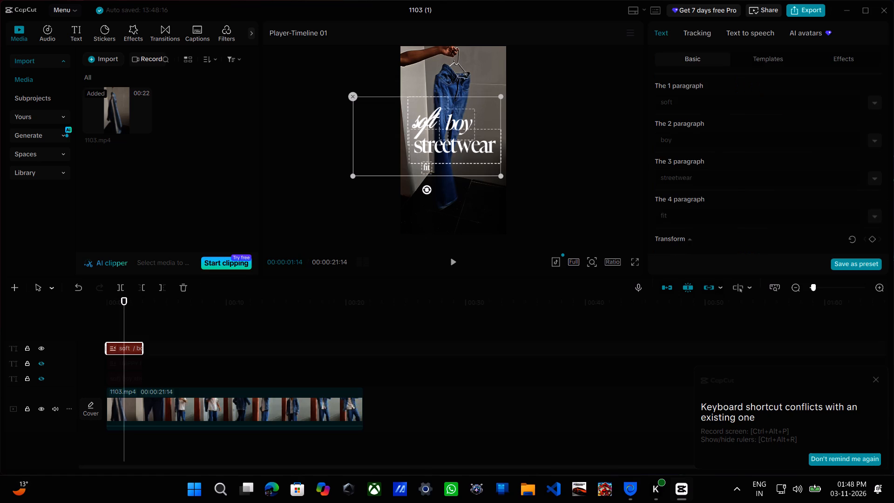
left_click_drag(441, 135, 443, 128)
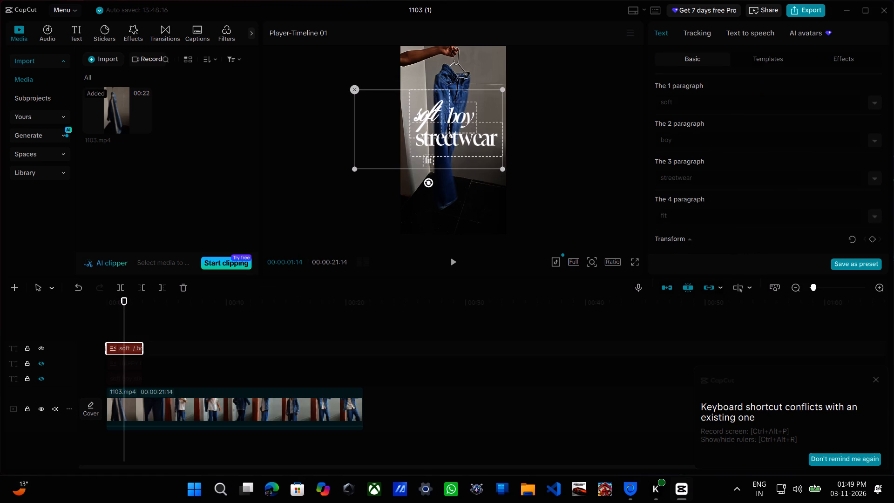
left_click_drag(443, 128, 441, 124)
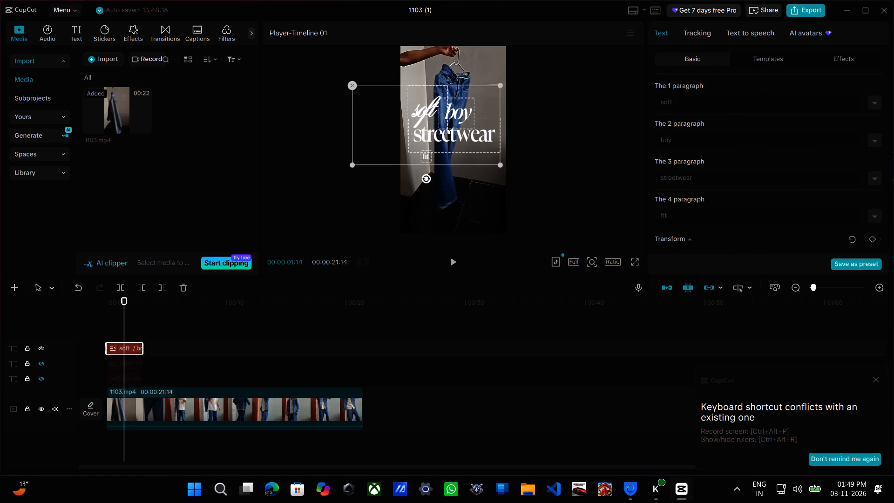
left_click_drag(441, 124, 443, 122)
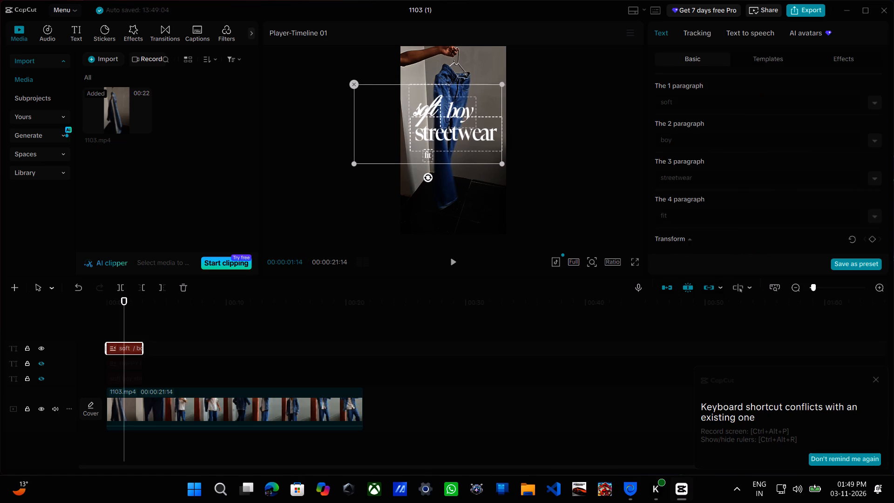
left_click(431, 151)
left_click(541, 205)
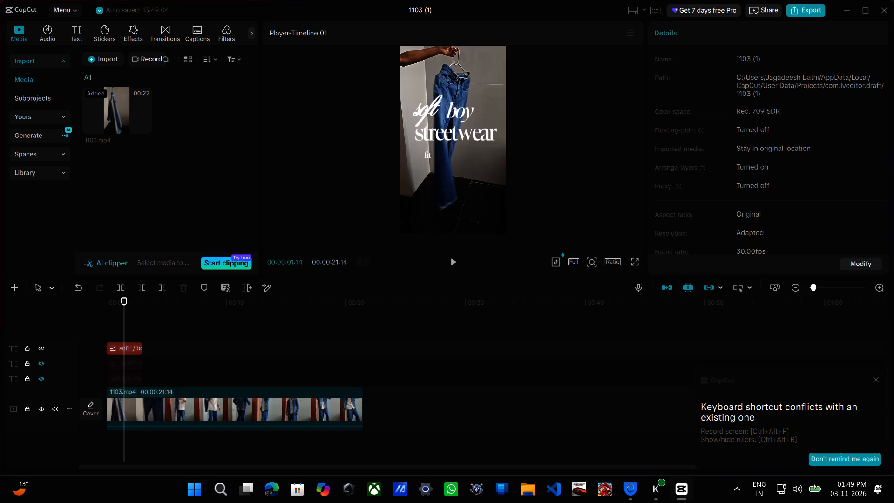
left_click(461, 124)
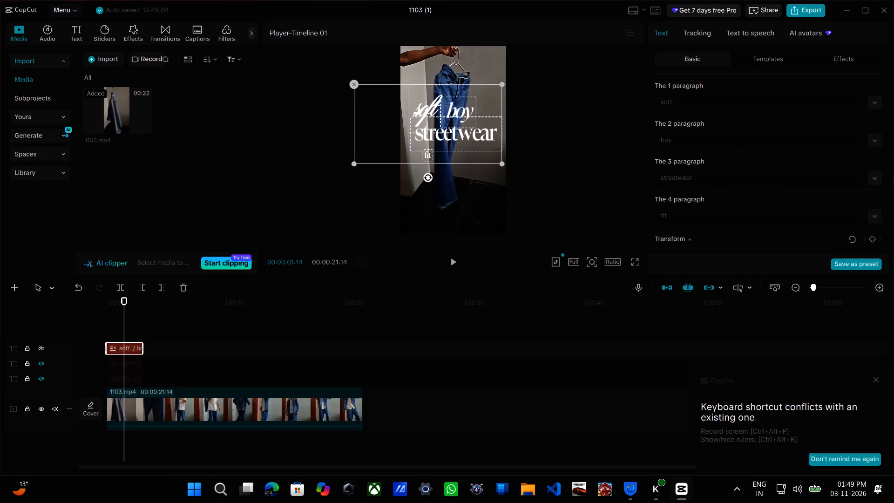
Open the text effects collection to look for a text style.
left_click(74, 23)
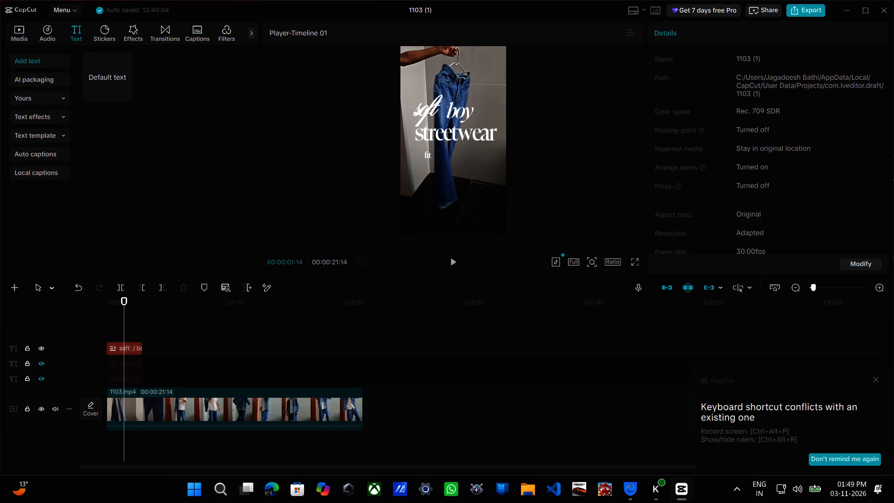
left_click(75, 28)
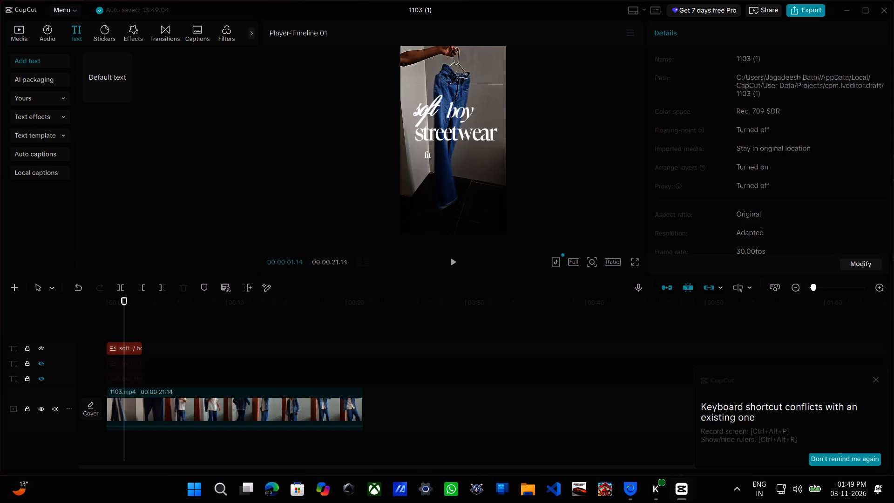
left_click(55, 116)
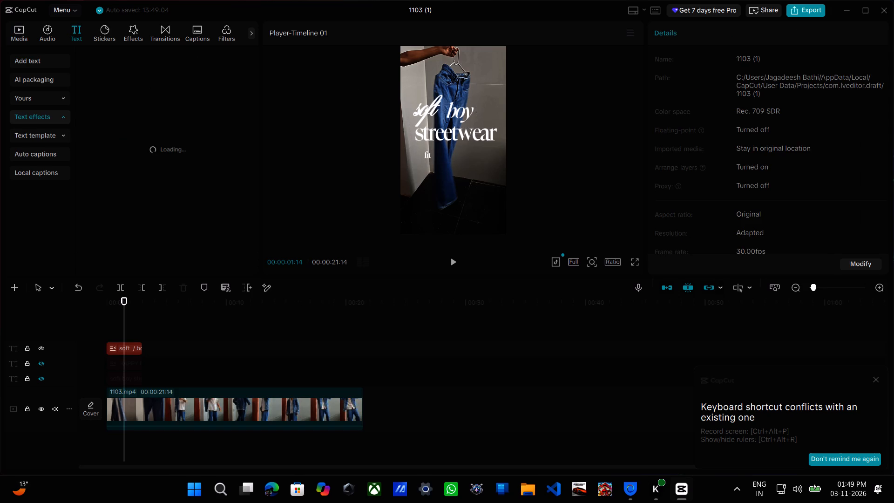
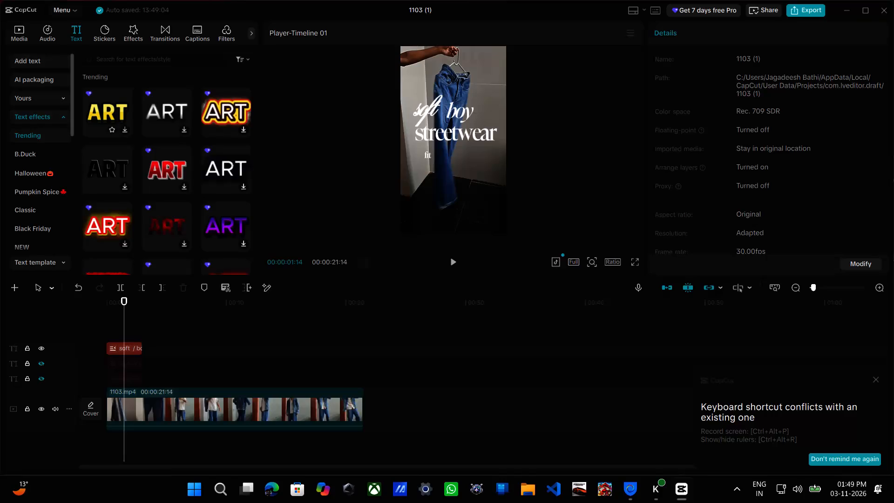
Browse the trending text effects for a lettering style that suits the streetwear video.
scroll(134, 174, "down", 1)
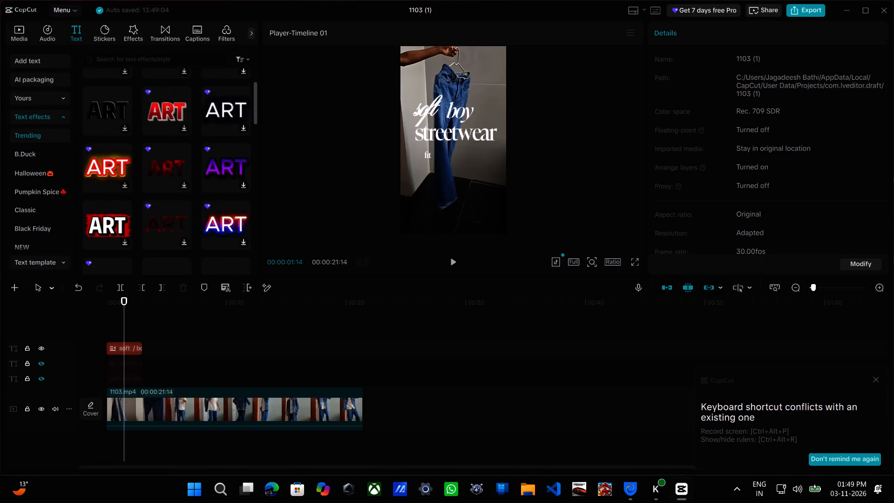
scroll(134, 174, "down", 1)
scroll(134, 174, "up", 2)
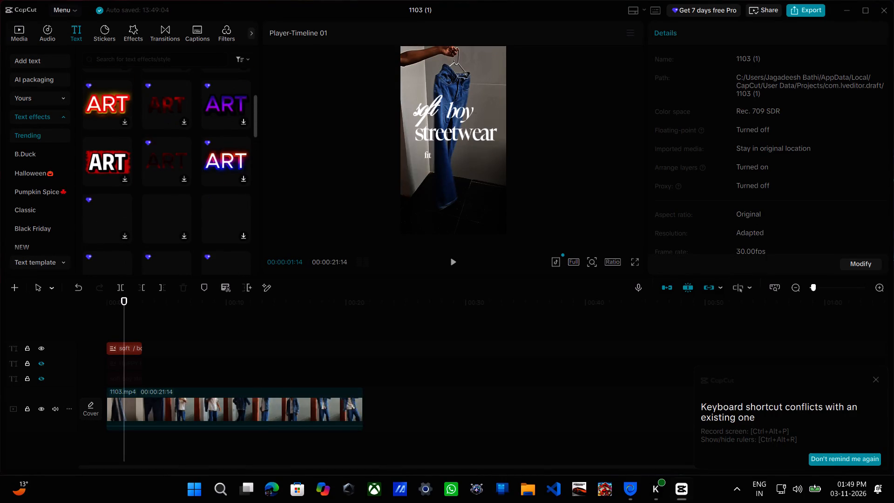
scroll(134, 174, "down", 1)
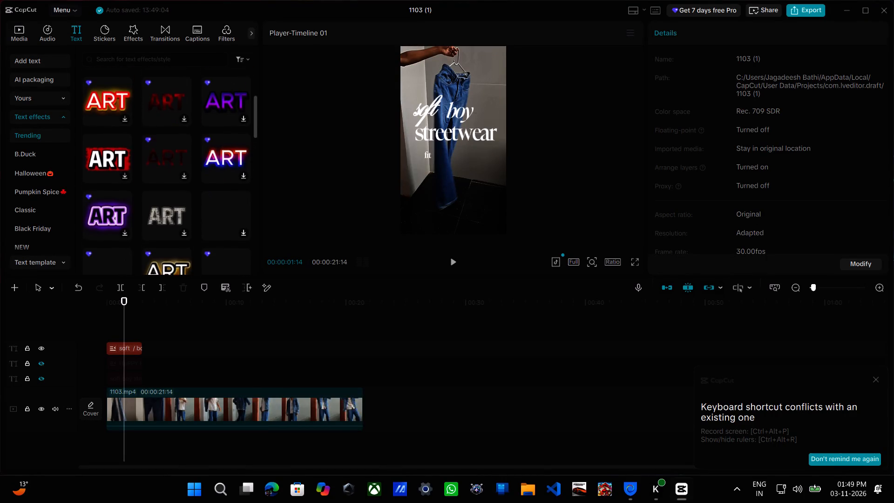
scroll(134, 174, "down", 2)
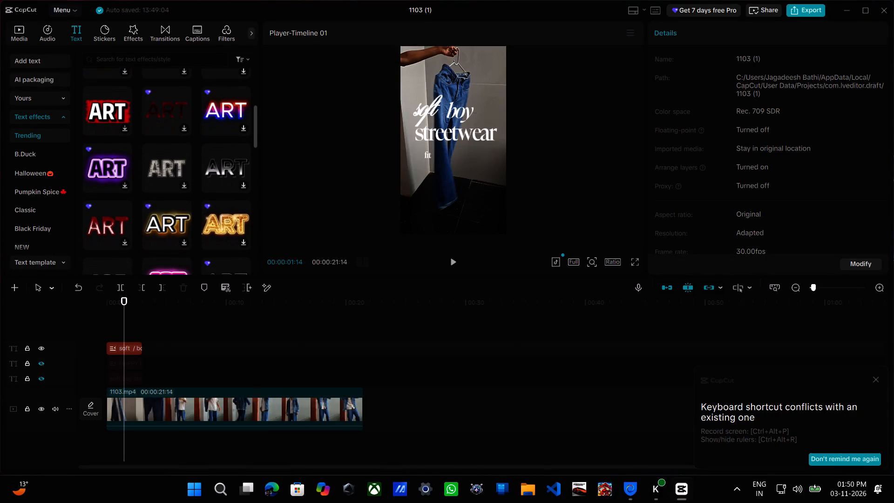
scroll(134, 174, "down", 2)
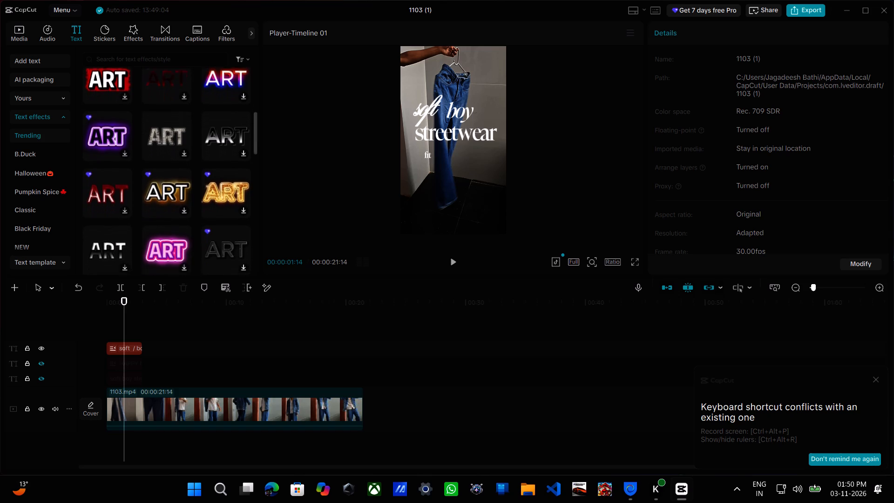
scroll(134, 174, "down", 2)
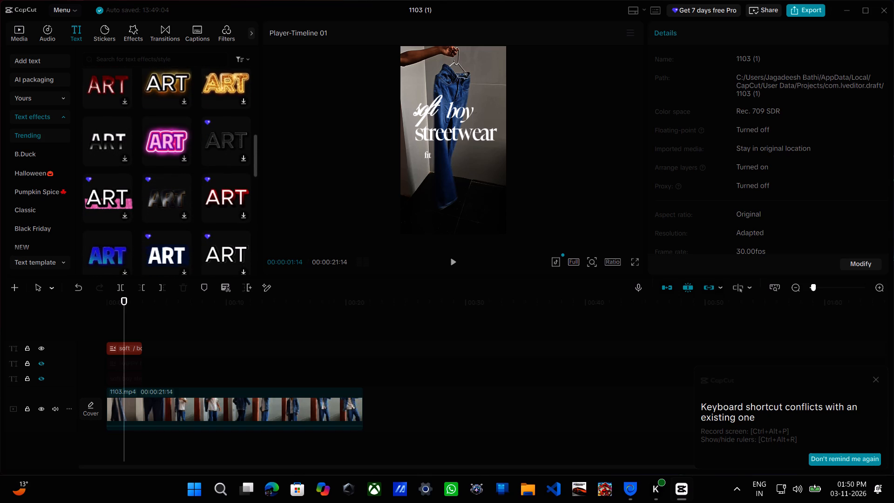
scroll(134, 174, "down", 1)
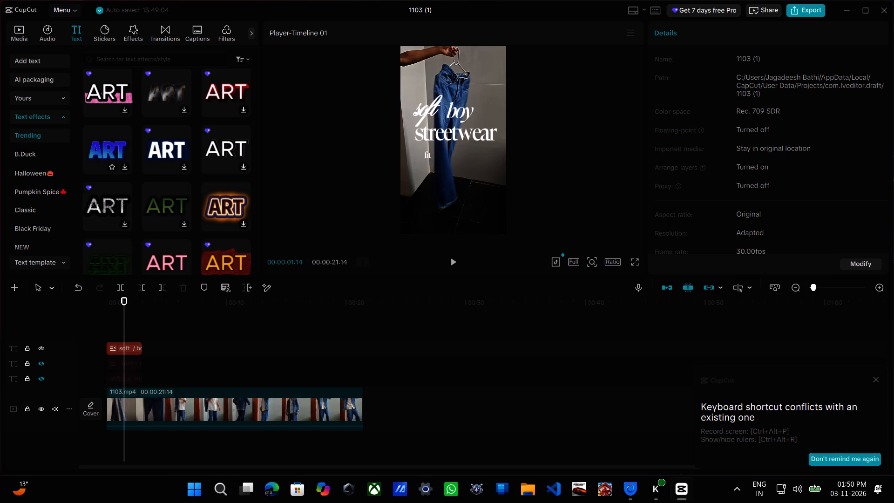
scroll(138, 165, "down", 1)
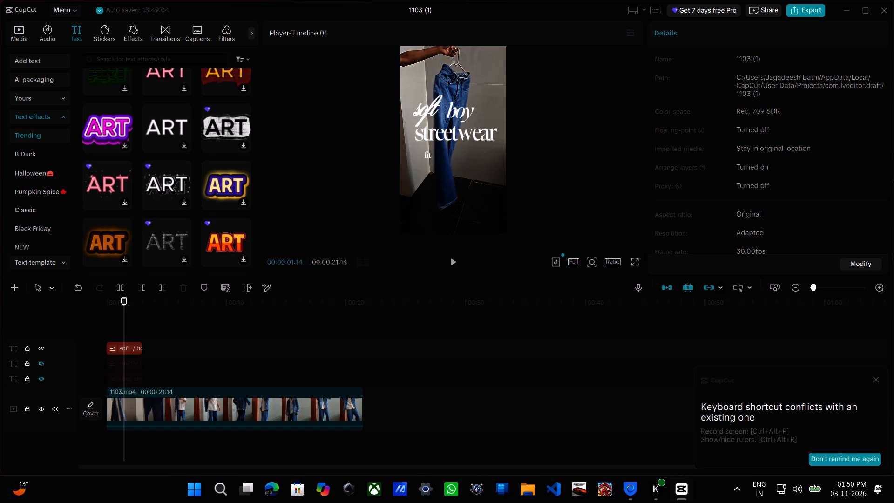
scroll(138, 165, "down", 1)
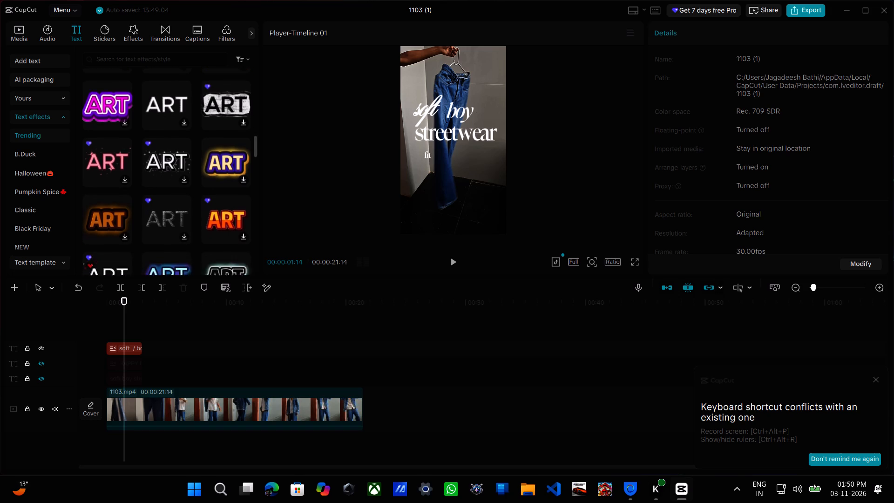
scroll(138, 165, "down", 3)
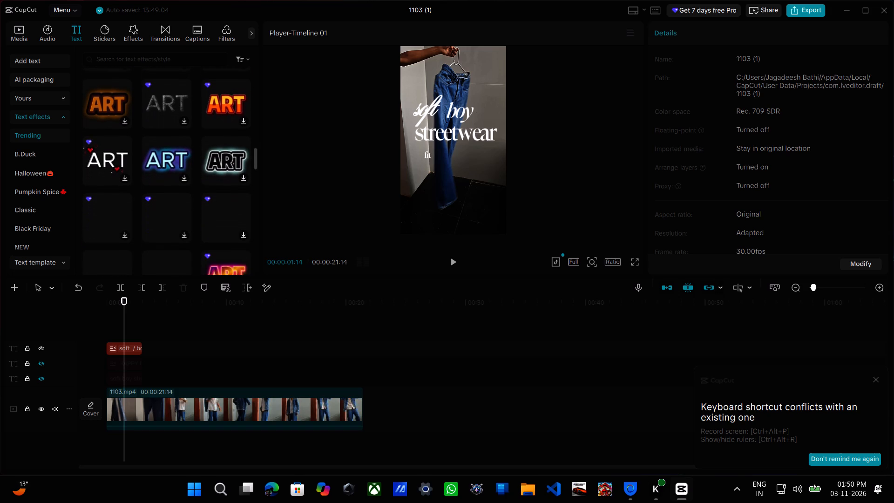
scroll(138, 165, "down", 1)
Preview the black-lettered text effect with a pale glowing outline over the video and try to move its sample text lower.
left_click(231, 159)
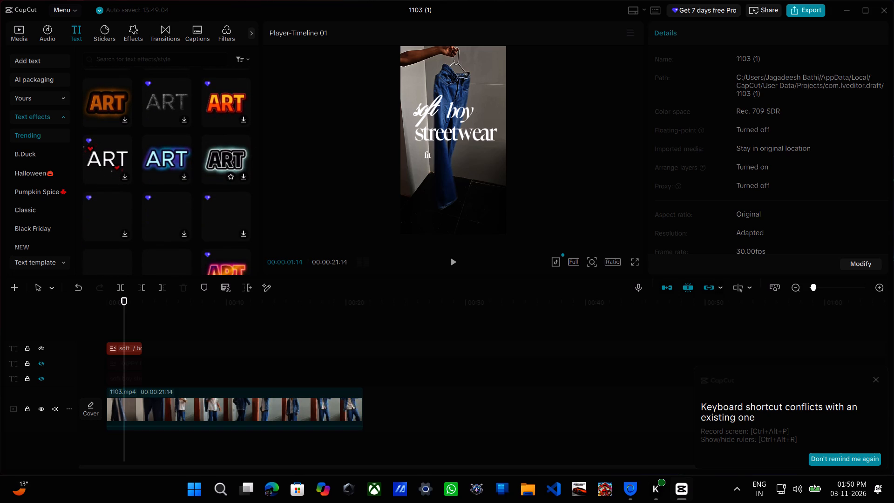
double_click(240, 174)
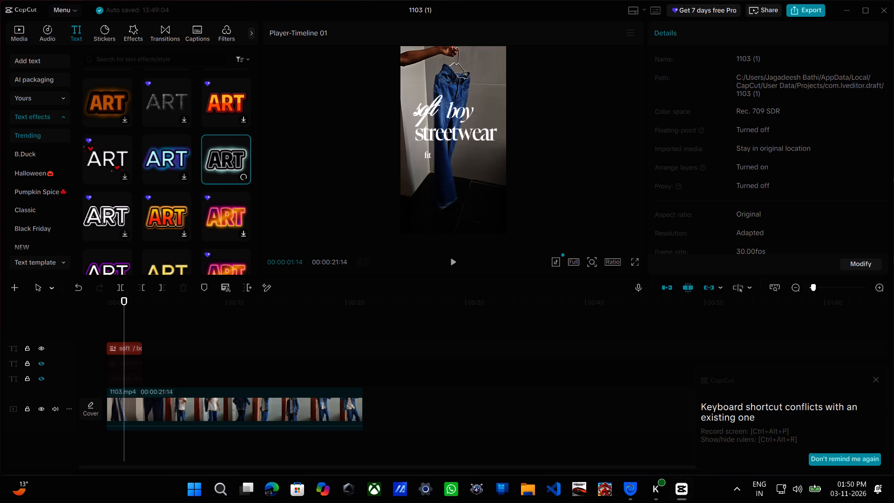
scroll(197, 158, "down", 1)
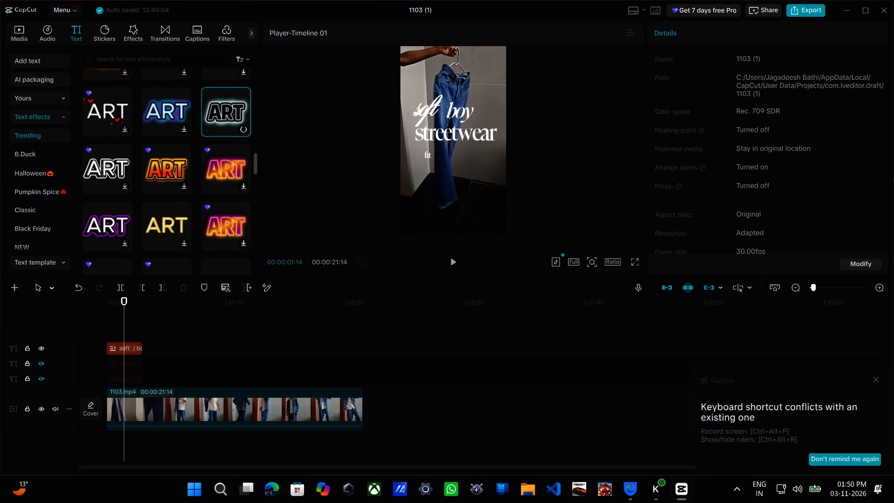
scroll(197, 158, "down", 1)
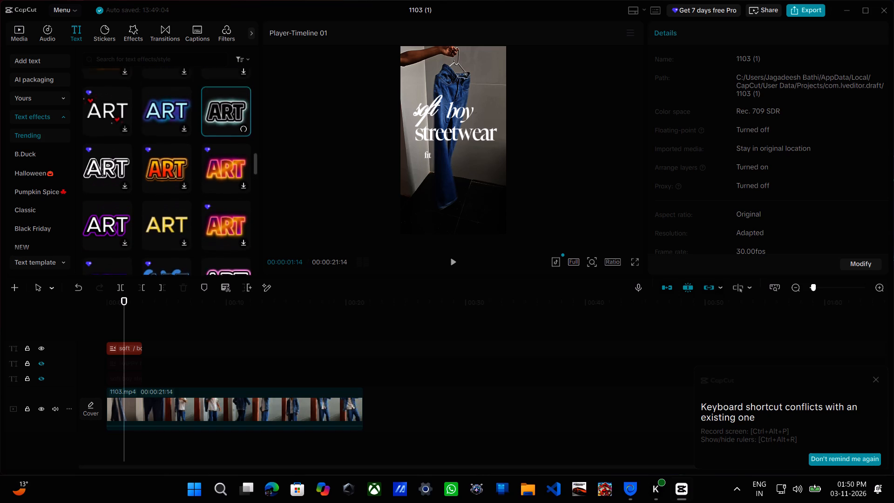
scroll(197, 158, "down", 1)
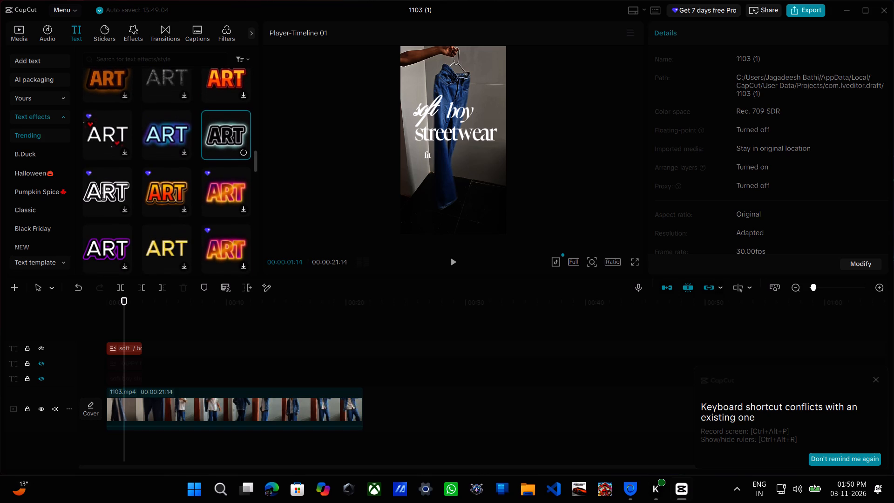
scroll(197, 158, "down", 1)
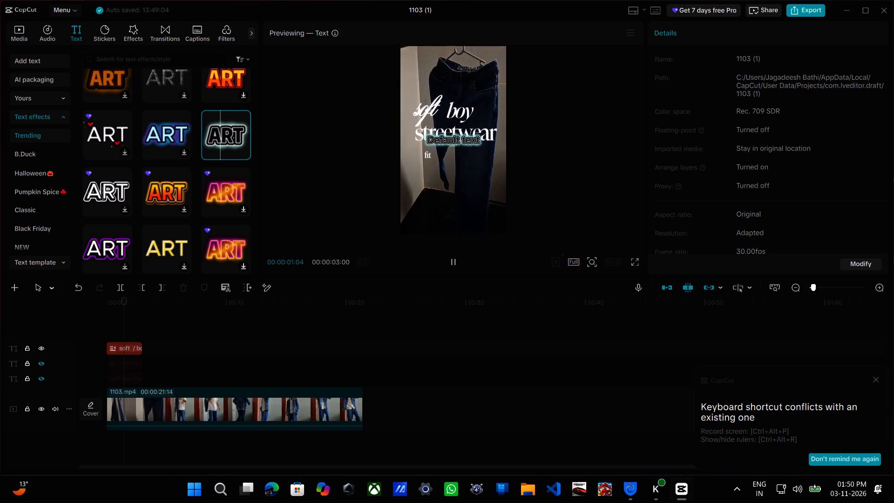
left_click(452, 139)
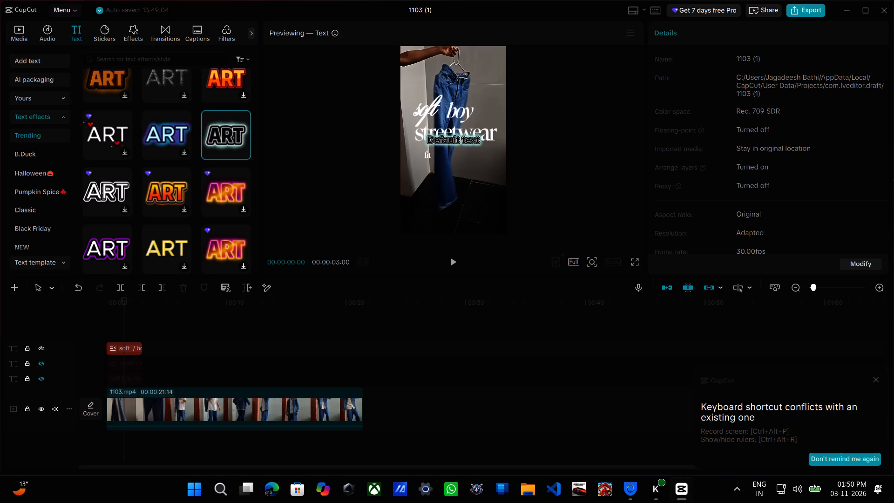
left_click_drag(452, 139, 457, 158)
left_click(229, 133)
left_click(265, 144)
scroll(160, 83, "up", 19)
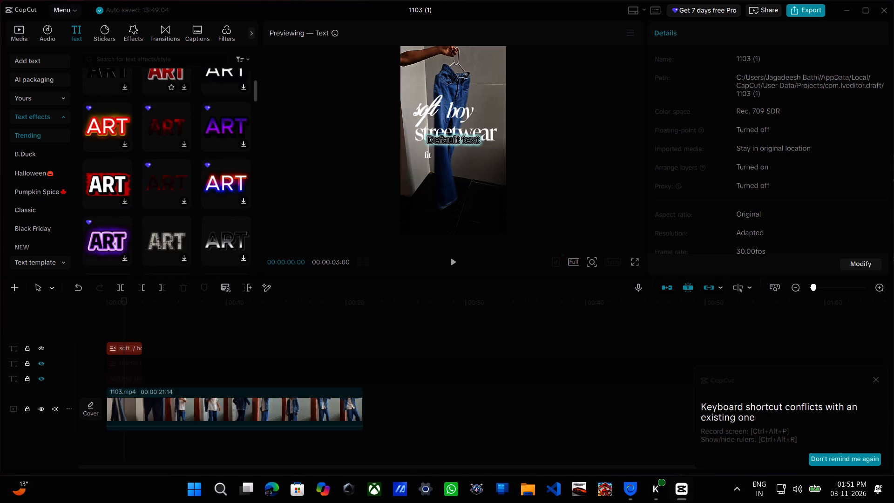
scroll(160, 83, "up", 14)
scroll(160, 83, "up", 7)
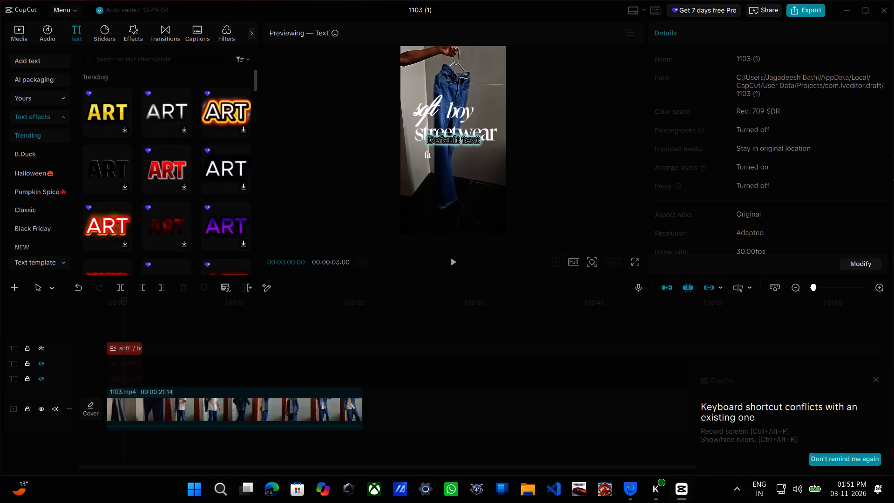
Select the 1103.mp4 clip, replay the video from the start, and place the playhead at 00:00:03:00, where the text template ends.
left_click(129, 410)
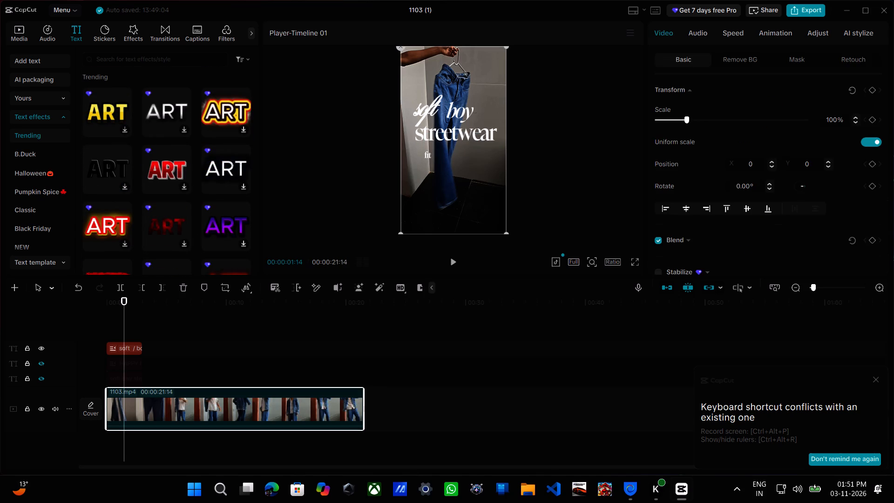
left_click_drag(122, 306, 84, 306)
key("space")
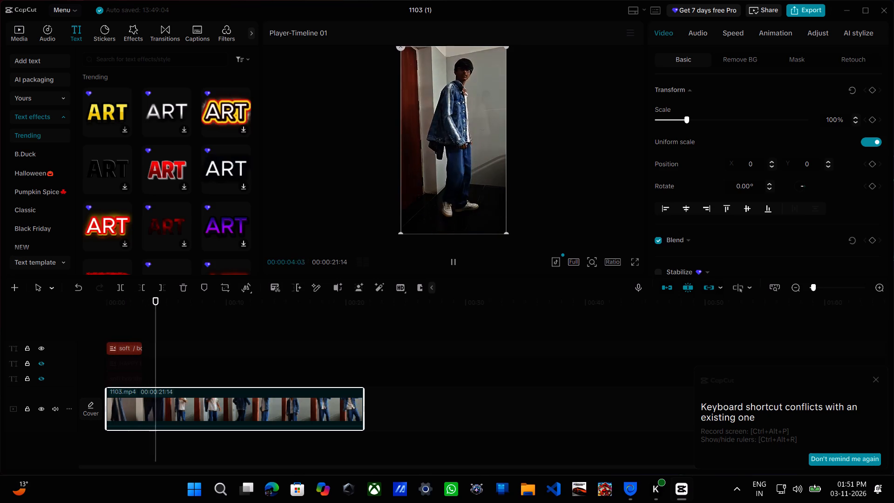
key("space")
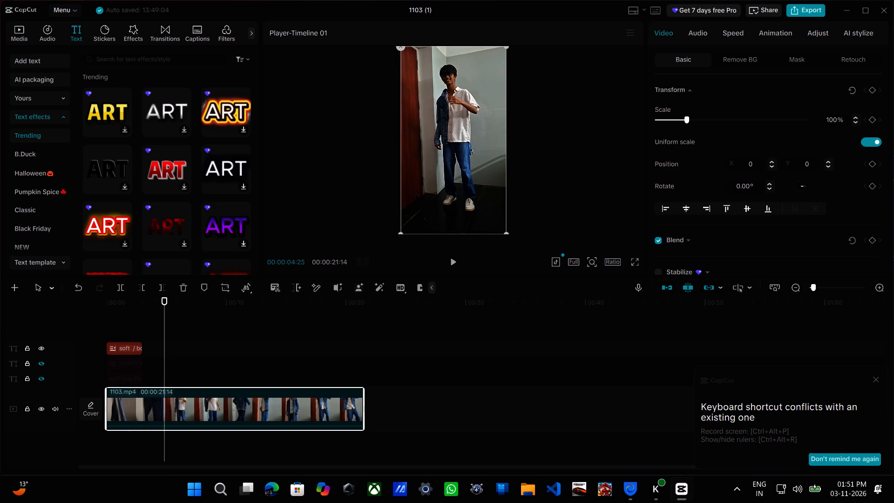
left_click_drag(164, 332, 144, 328)
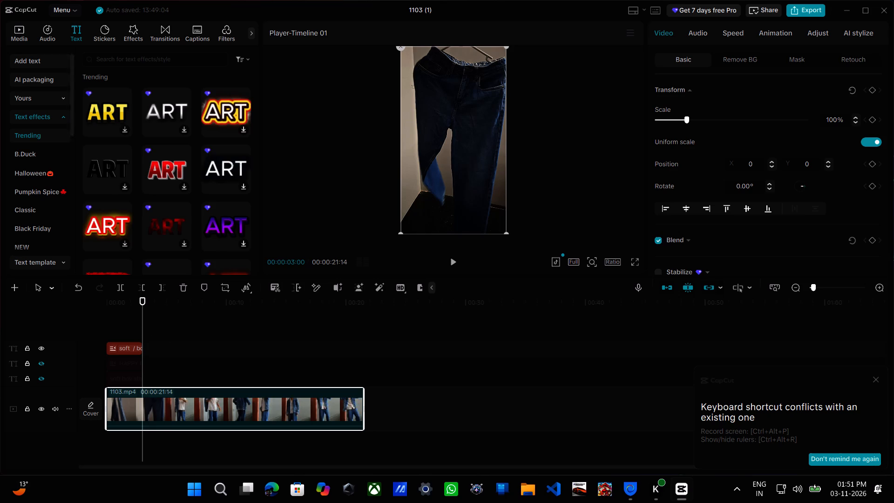
Open the transitions collection and look through the trending transitions for one that suits the clothing shots.
left_click(161, 34)
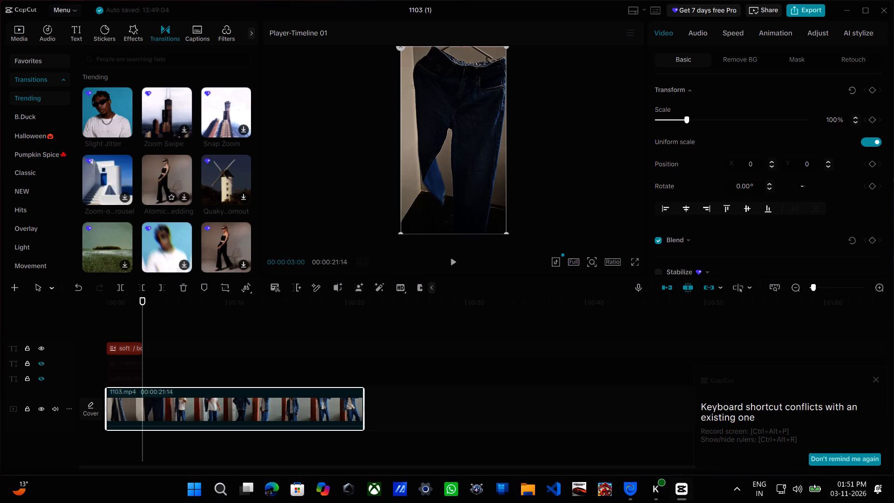
scroll(171, 189, "down", 1)
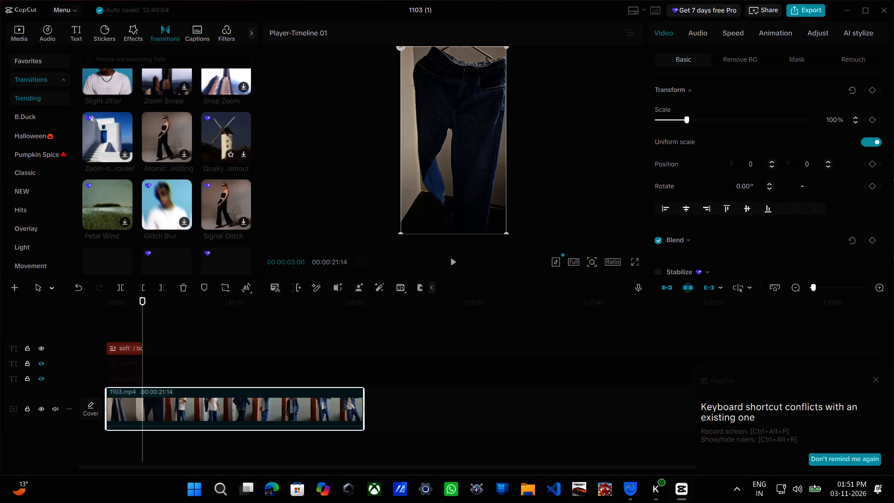
scroll(196, 136, "down", 1)
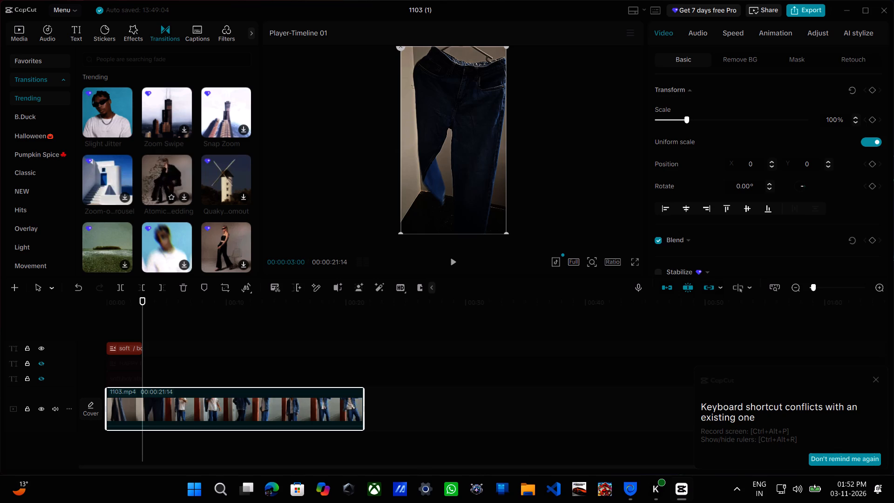
scroll(180, 177, "down", 1)
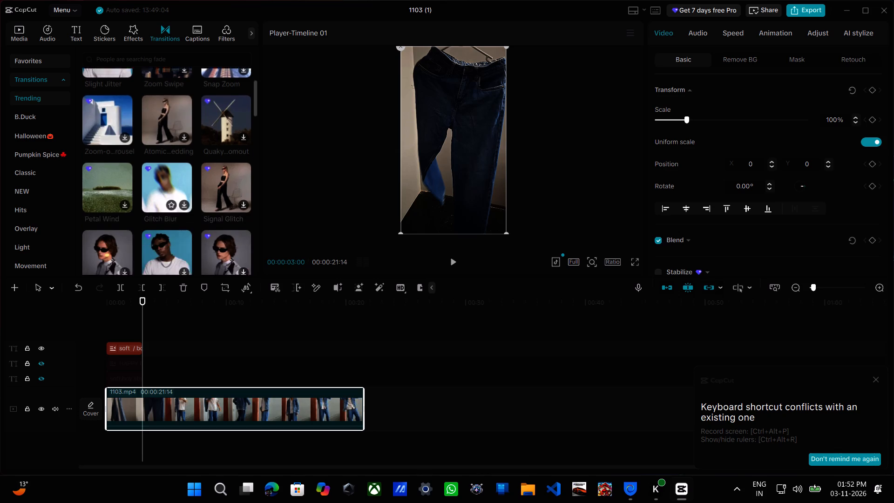
scroll(180, 177, "down", 1)
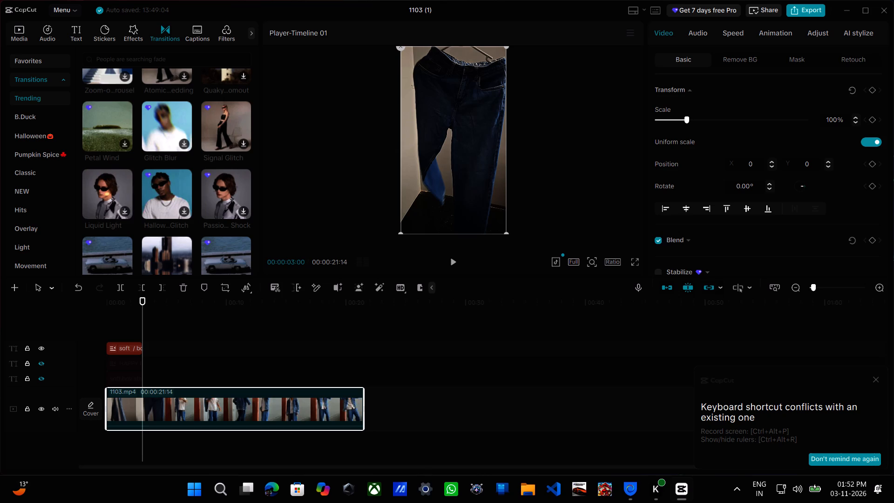
scroll(135, 198, "down", 1)
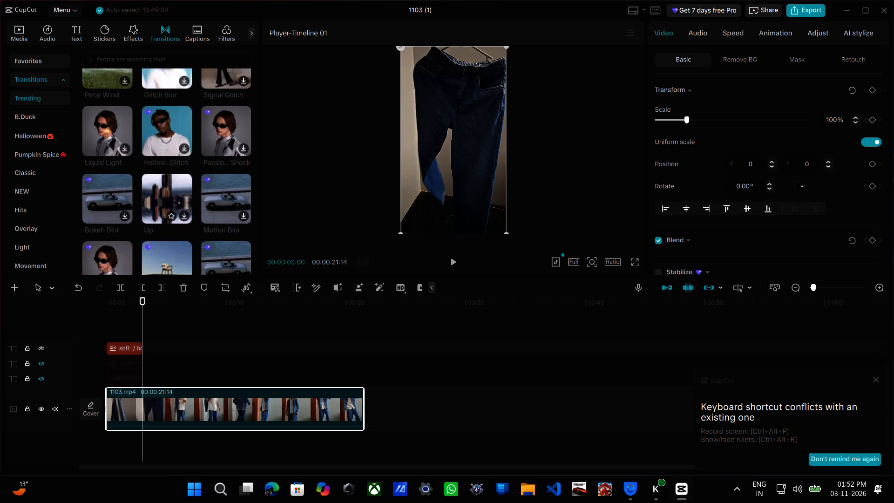
scroll(139, 190, "down", 1)
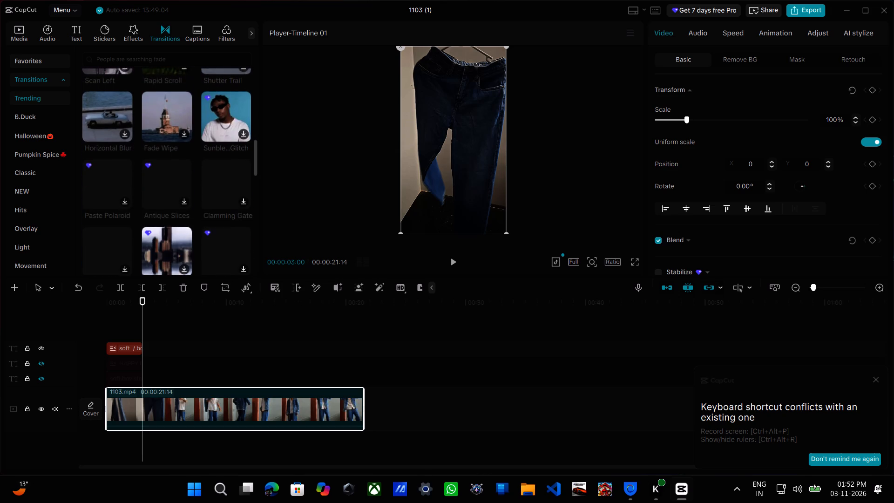
scroll(139, 190, "down", 1)
scroll(139, 190, "up", 1)
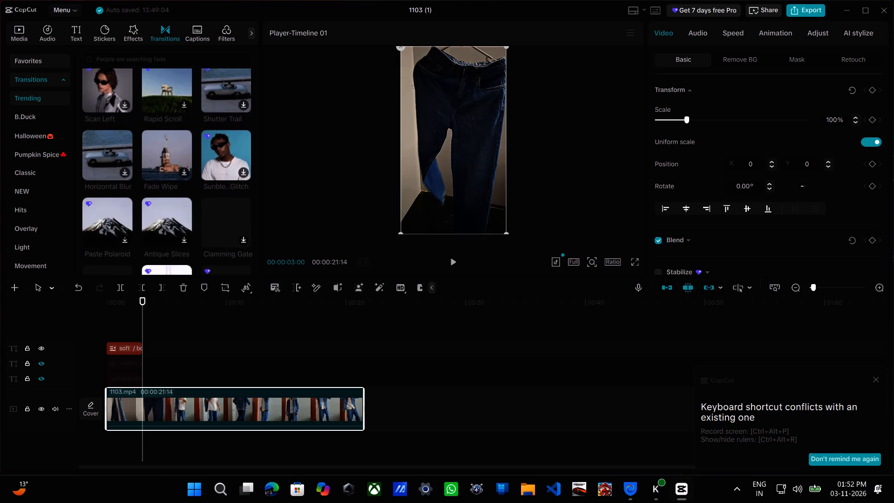
scroll(139, 190, "up", 6)
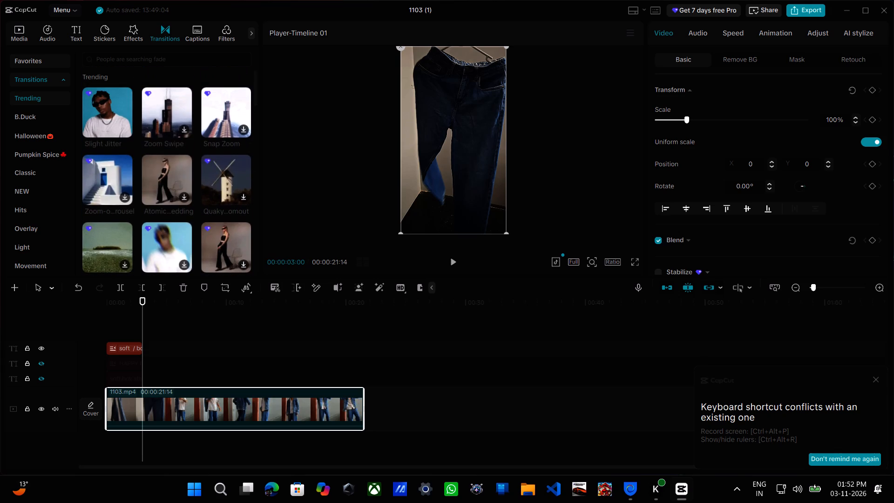
Switch to WhatsApp.
left_click(450, 499)
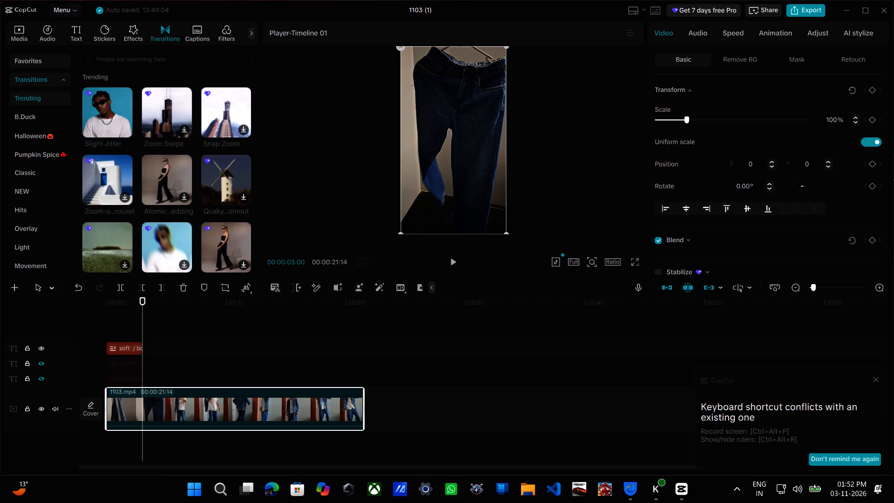
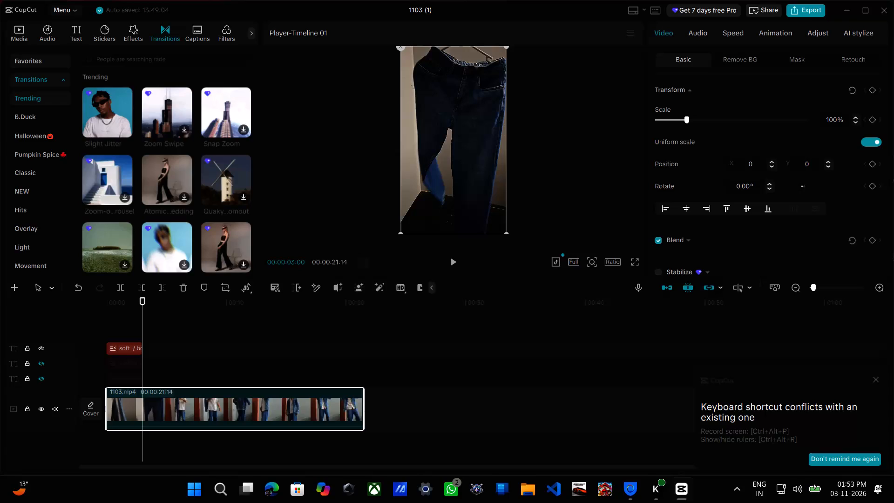
Replay the opening seconds of the video from the start to check the "soft boy streetwear fit" text over the clothing shots.
left_click(173, 422)
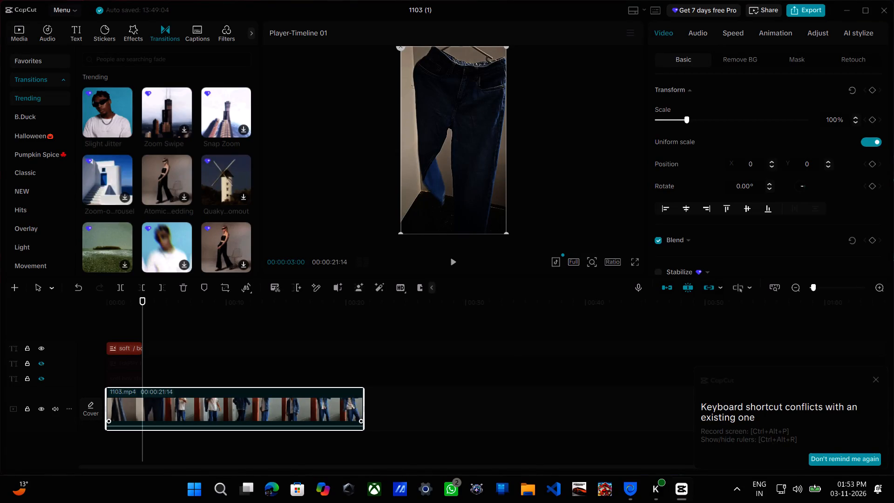
left_click(174, 441)
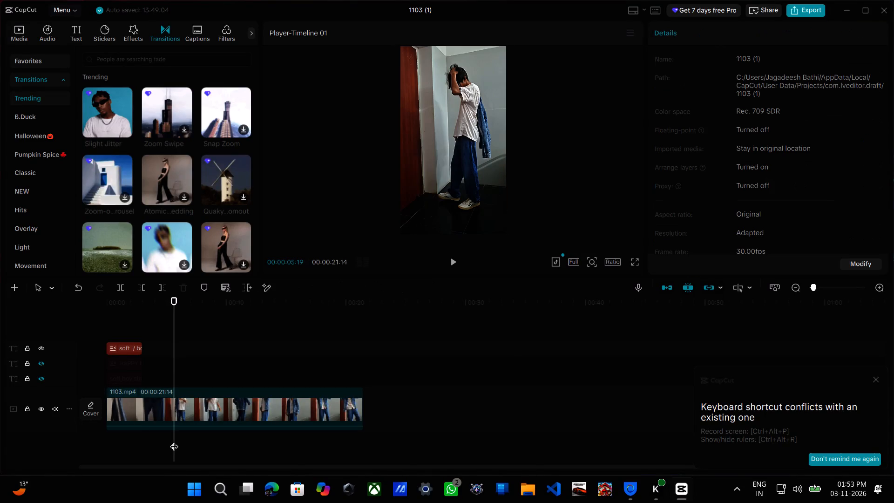
left_click_drag(175, 306, 73, 317)
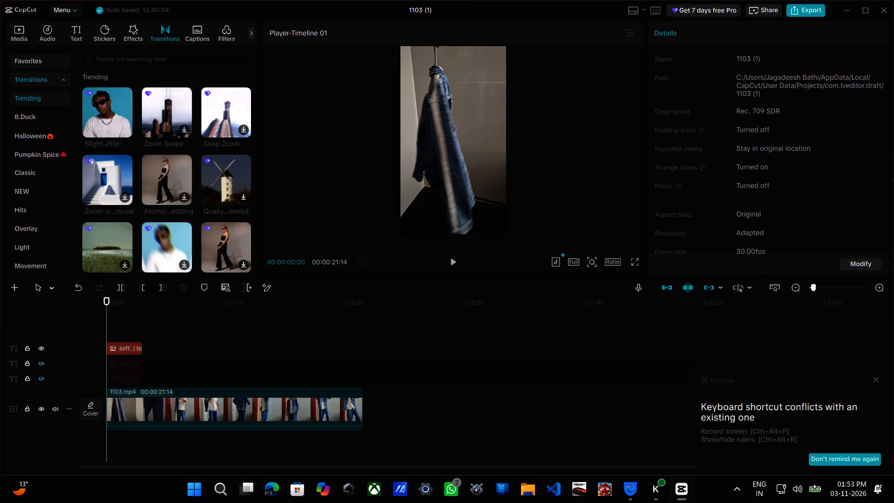
key("space")
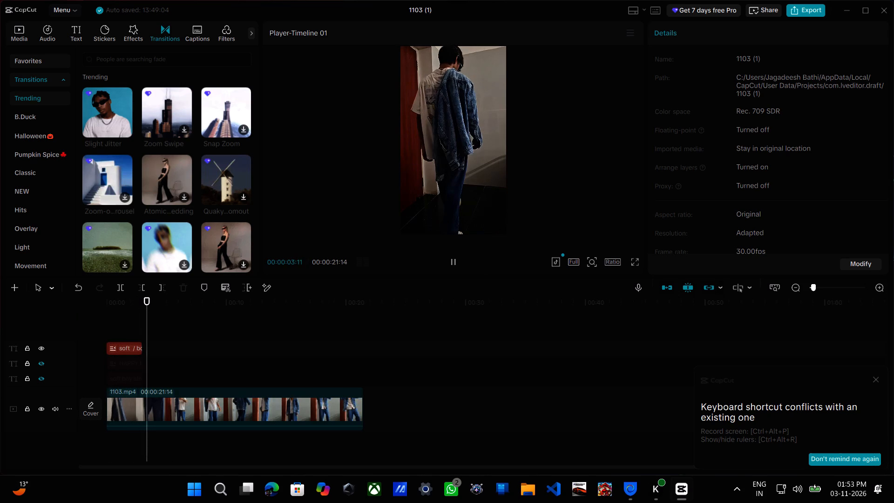
key("space")
left_click_drag(146, 314, 100, 321)
key("space")
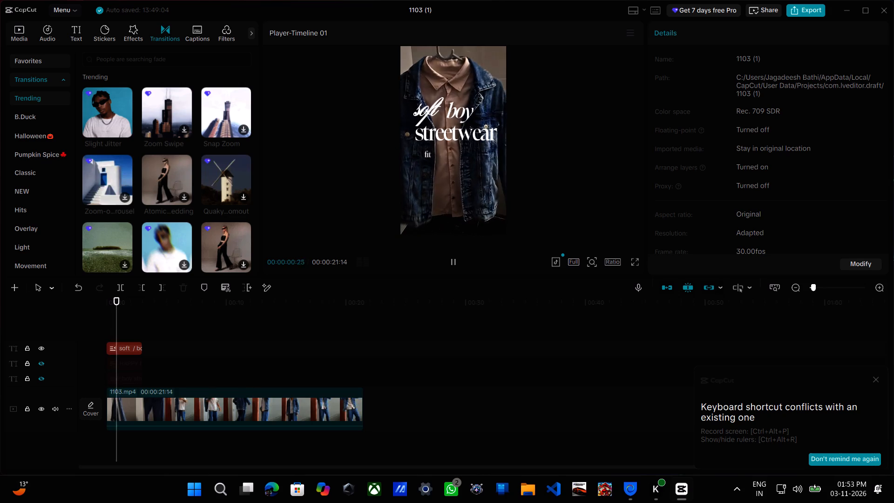
key("space")
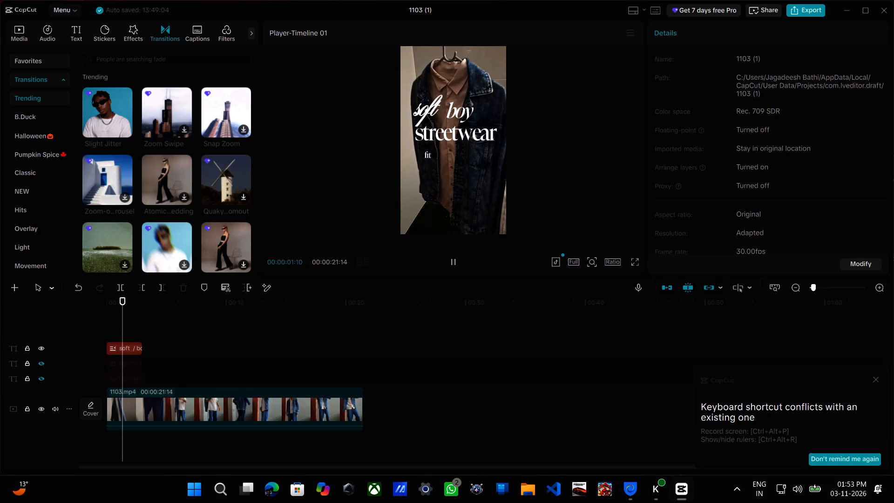
key("space")
key("space")
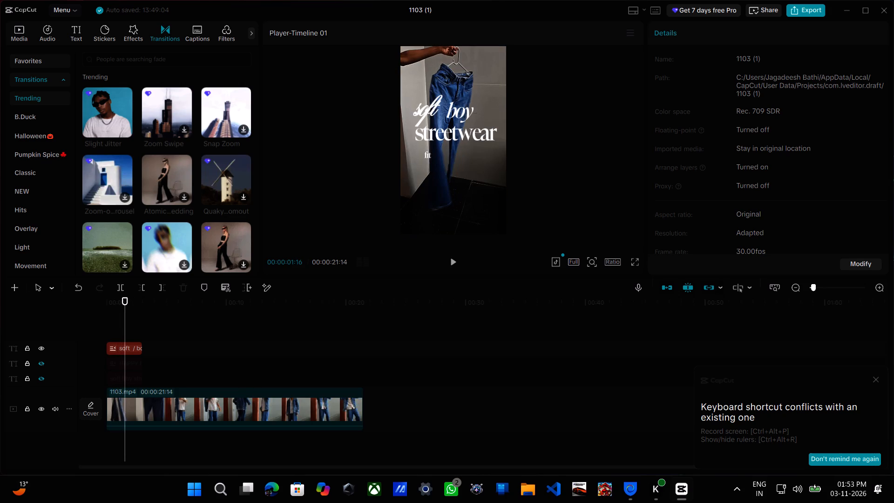
left_click_drag(123, 320, 84, 323)
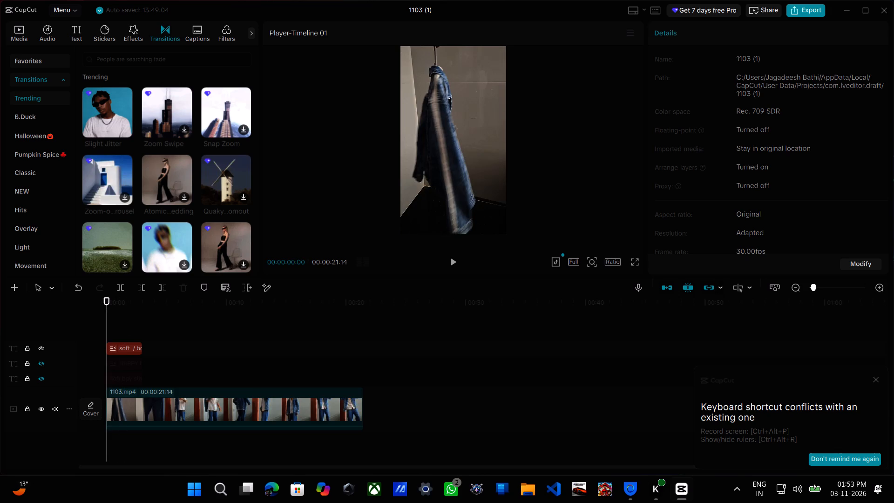
Try different alignments for the "soft boy streetwear fit" text template, ending with it aligned to the frame's right edge and vertical middle.
left_click(122, 347)
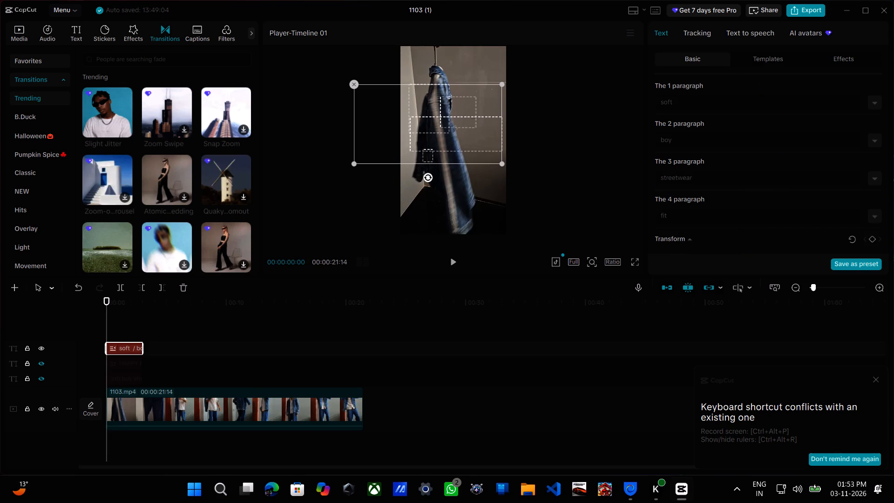
left_click(453, 121)
left_click(554, 126)
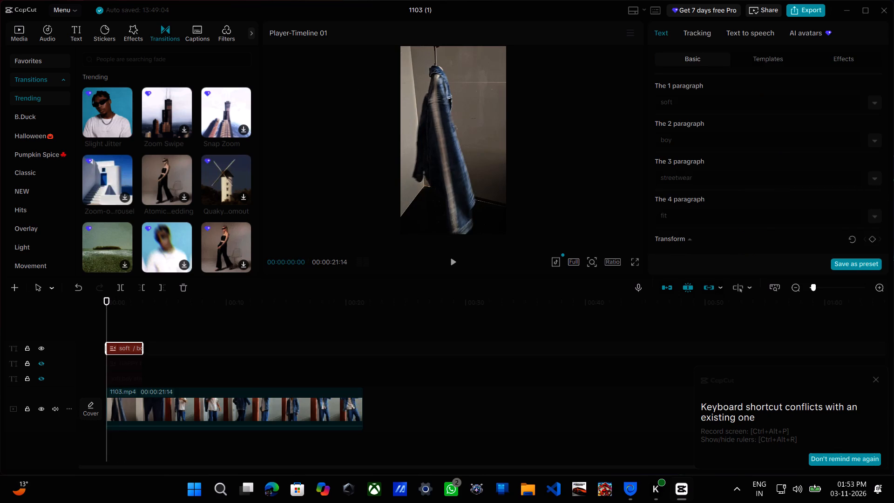
left_click(125, 347)
left_click_drag(108, 333, 123, 331)
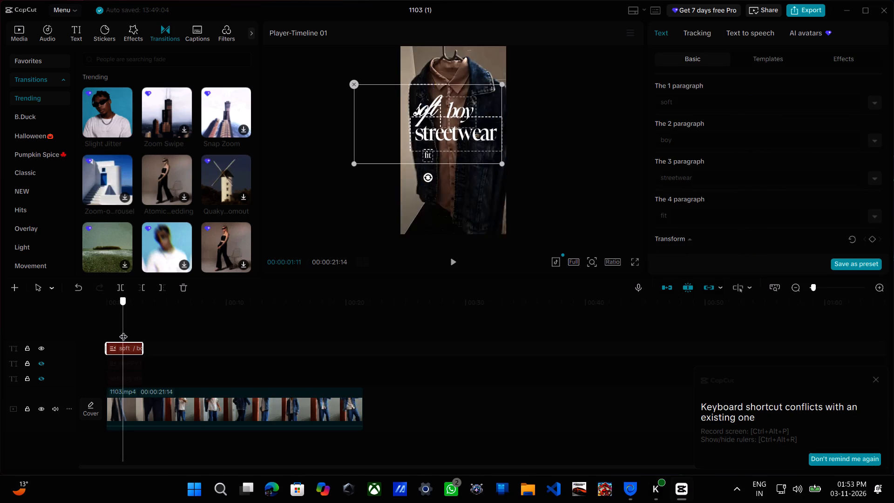
left_click_drag(123, 331, 124, 330)
scroll(727, 194, "down", 1)
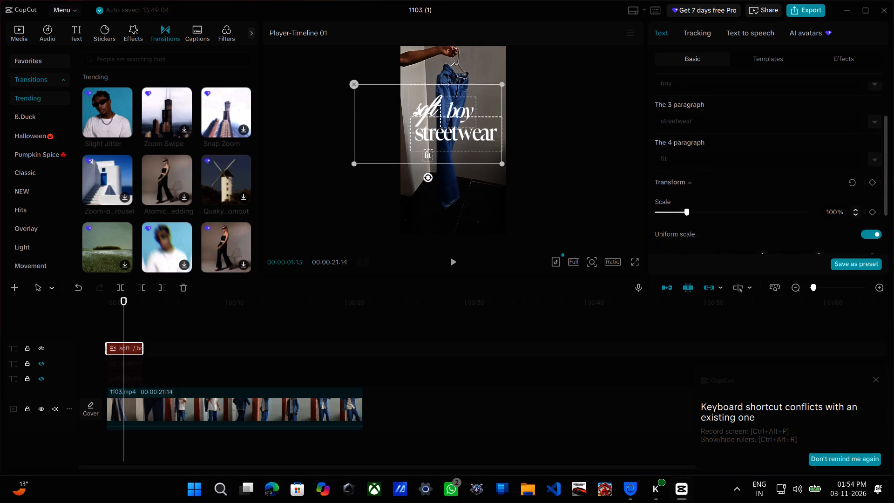
scroll(727, 194, "down", 2)
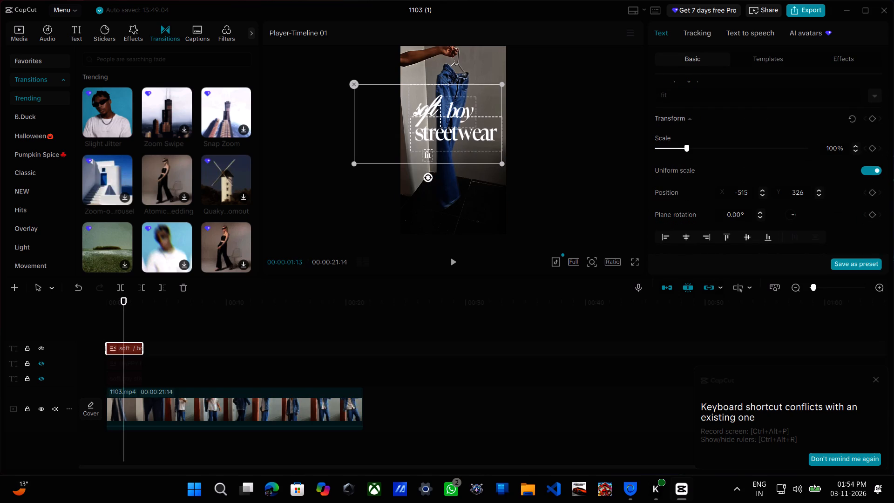
scroll(715, 169, "down", 2)
left_click(684, 236)
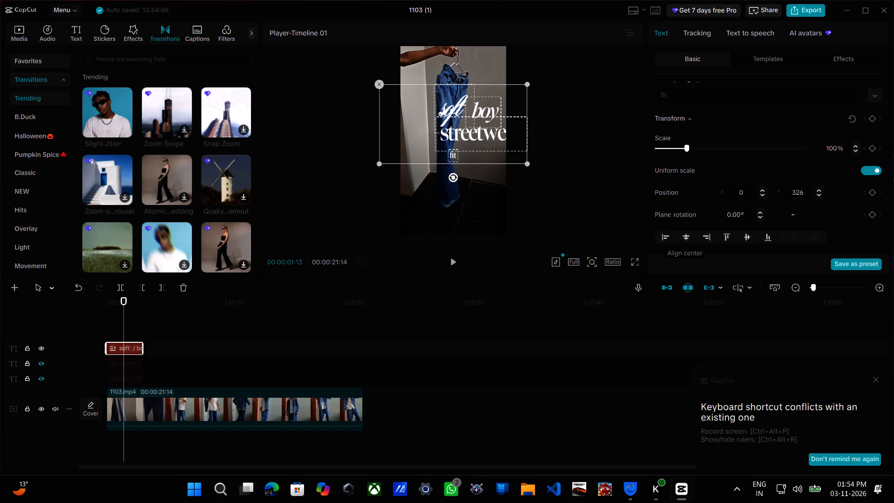
left_click(666, 234)
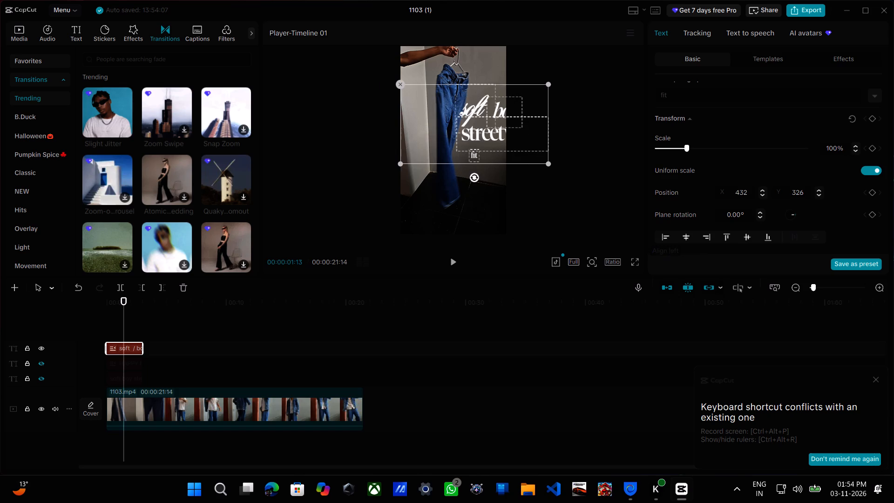
left_click(706, 234)
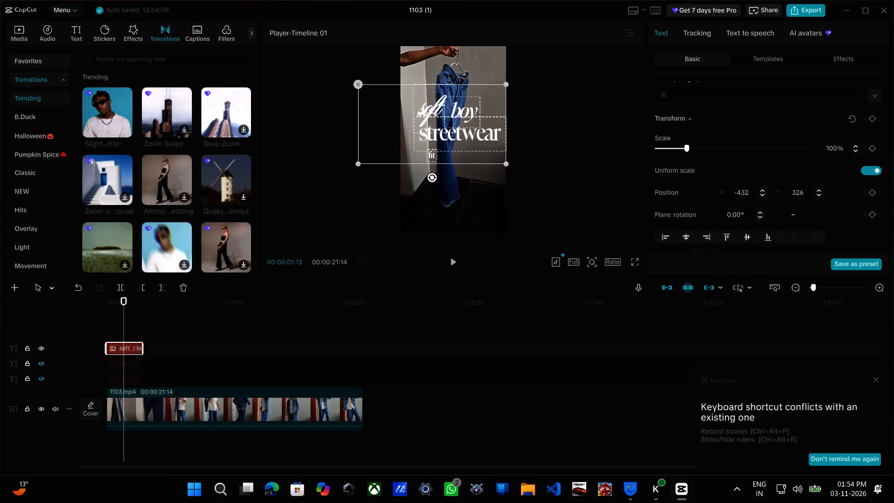
left_click(727, 235)
left_click(748, 238)
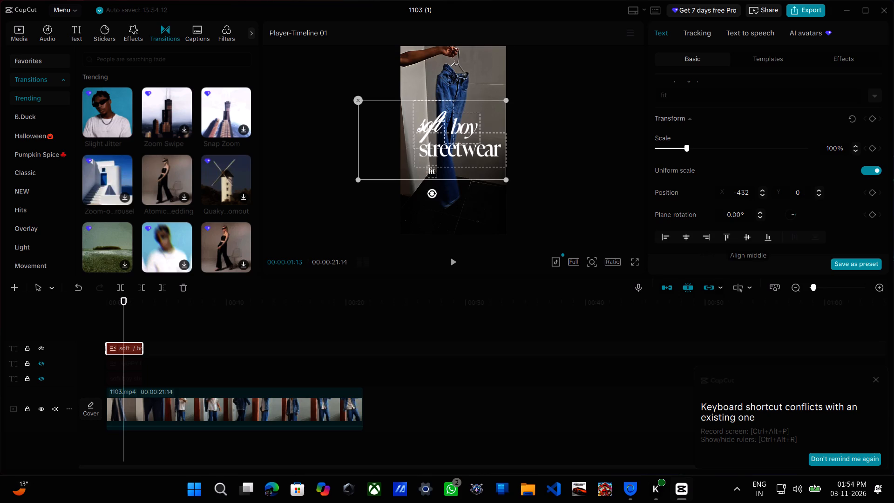
Open the alternative text templates for the selected "soft boy streetwear fit" text.
scroll(817, 226, "down", 2)
scroll(817, 226, "up", 2)
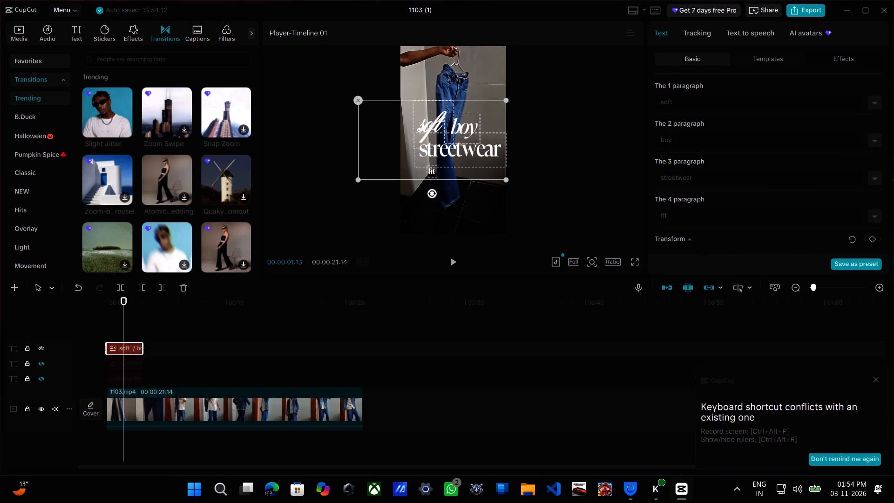
left_click(749, 56)
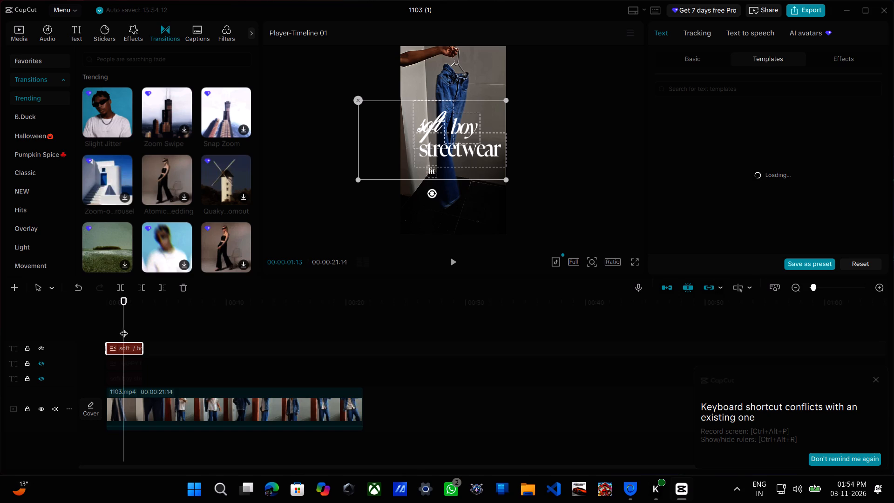
Return the playhead to 00:00:00:00 and view the video full screen to check the repositioned opening text.
left_click_drag(125, 328, 76, 325)
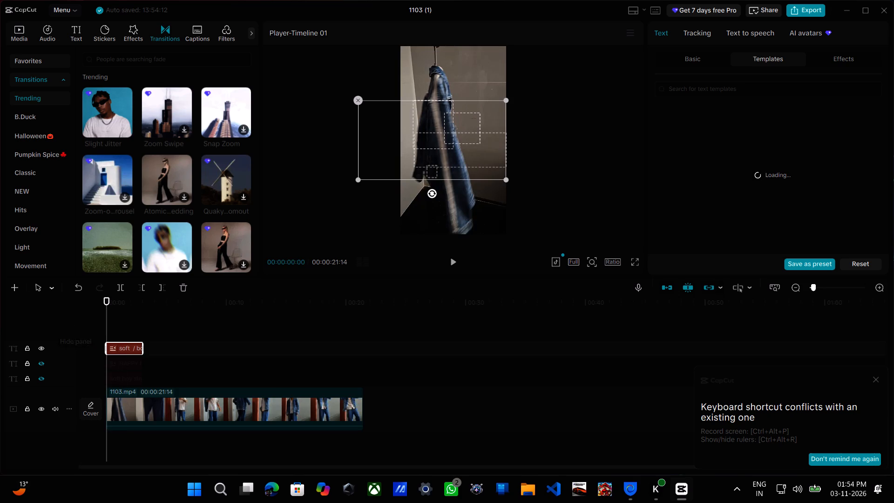
left_click(634, 265)
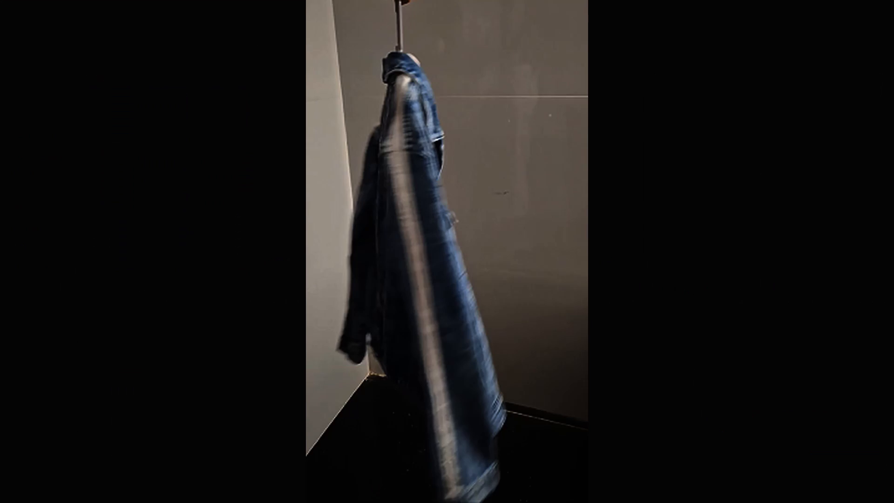
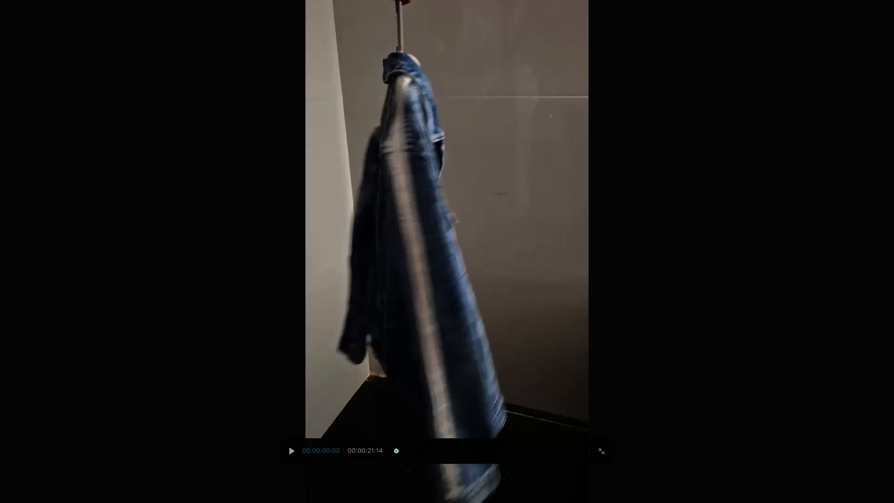
Replay the opening seconds full screen, pausing around the end of the "soft boy streetwear fit" text, and return to the editor.
left_click_drag(394, 450, 370, 450)
key("space")
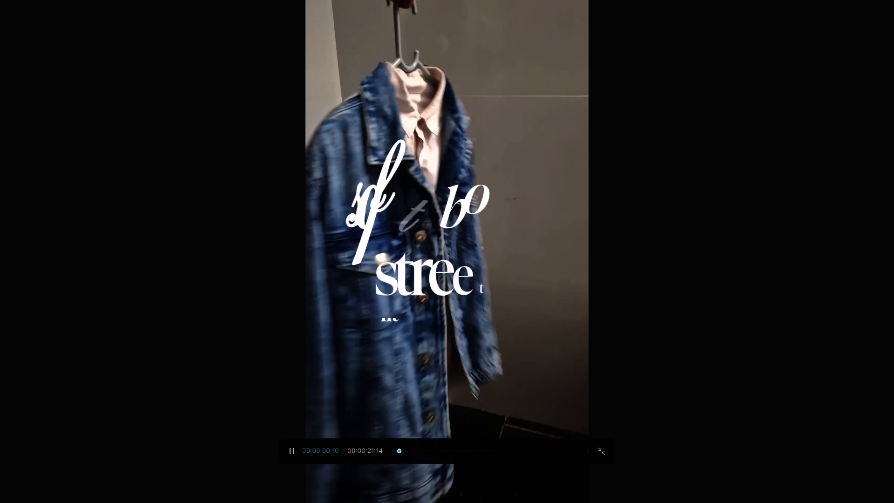
key("space")
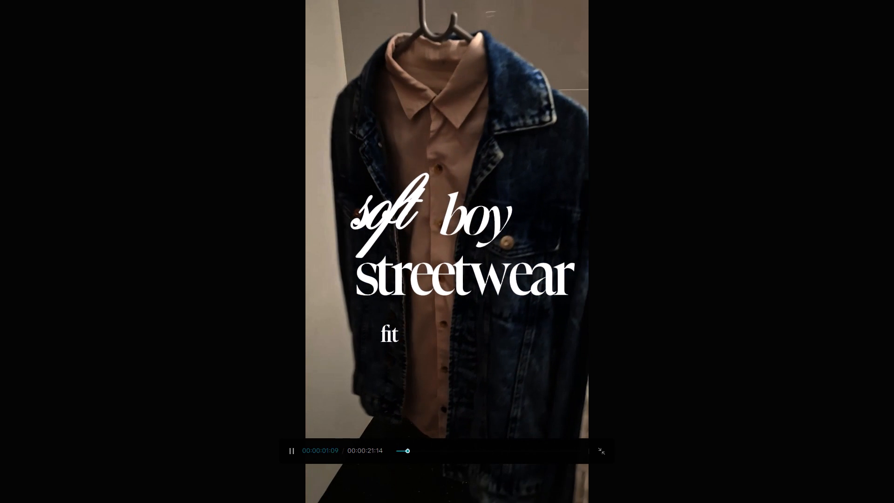
key("space")
key("space")
key("space")
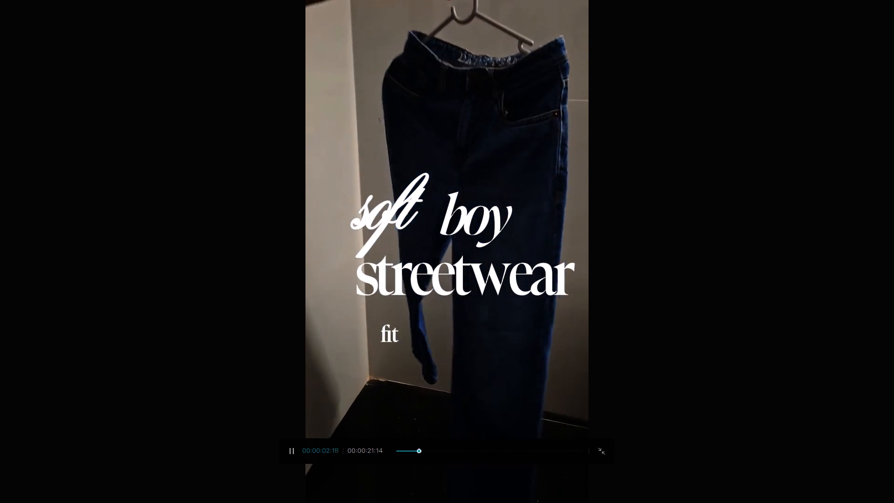
key("space")
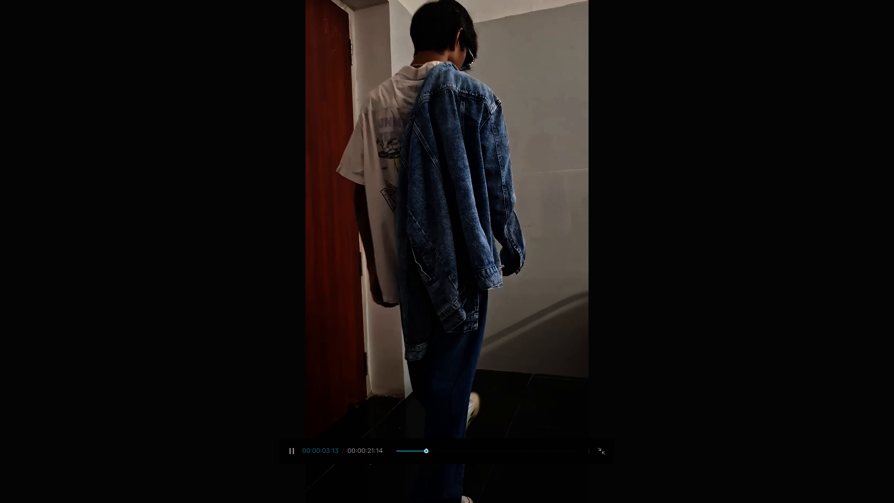
left_click_drag(423, 448, 354, 450)
left_click_drag(399, 450, 389, 450)
key("space")
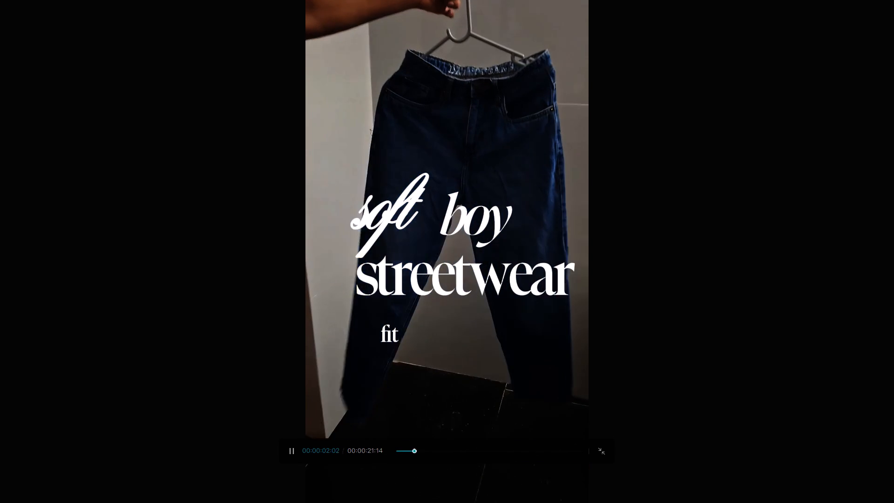
key("space")
key("space")
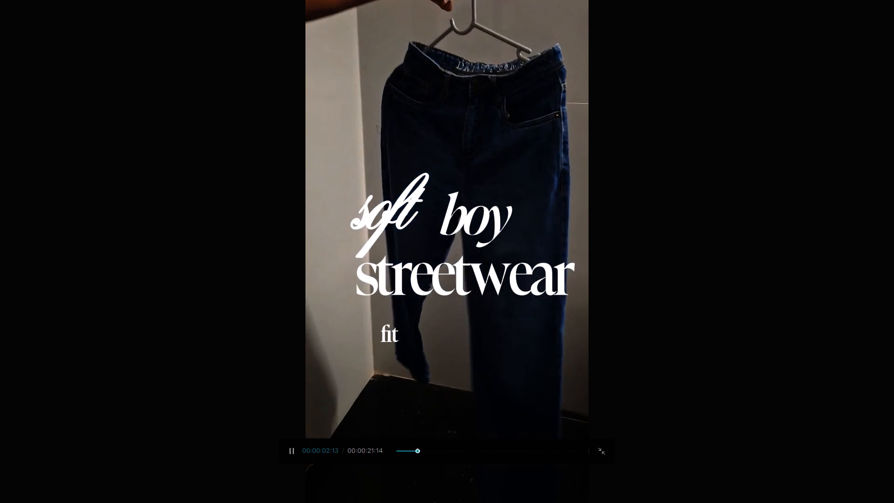
key("space")
key("space")
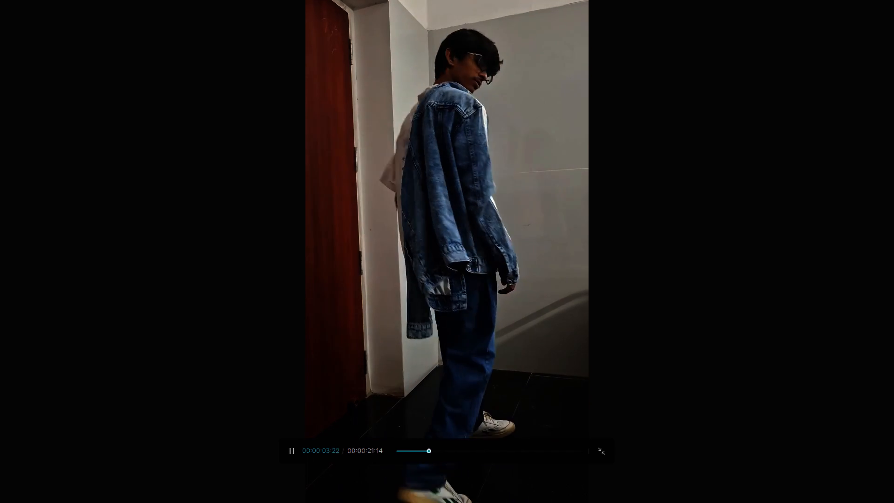
key("space")
key("Escape")
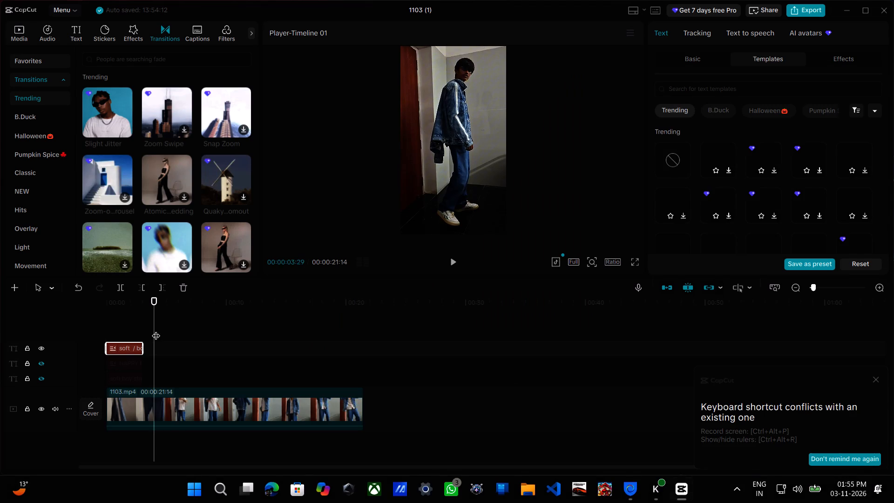
Compare the standard, curve and velocity speed options for the 1103.mp4 clip and apply the Custom speed curve.
left_click_drag(154, 328, 147, 326)
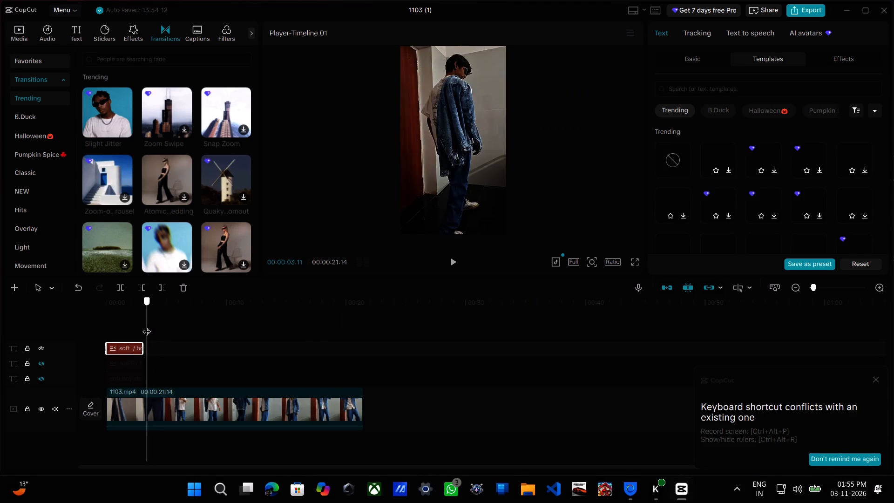
left_click_drag(147, 326, 146, 326)
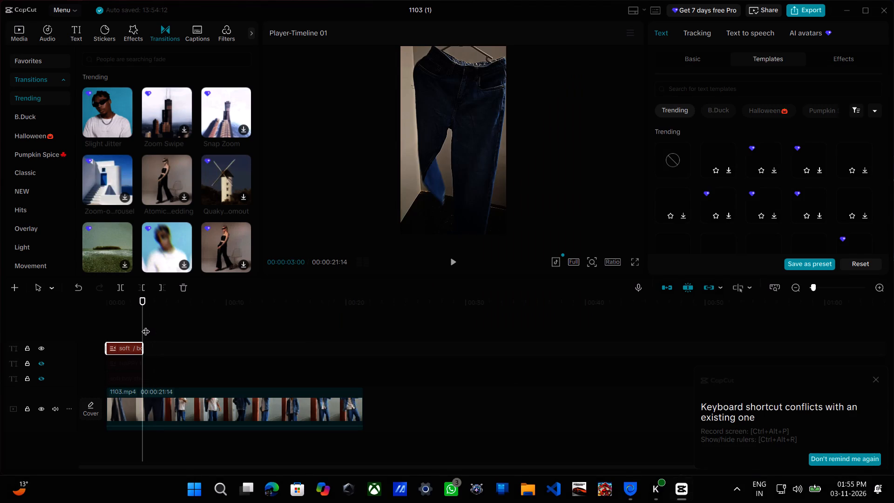
left_click(188, 403)
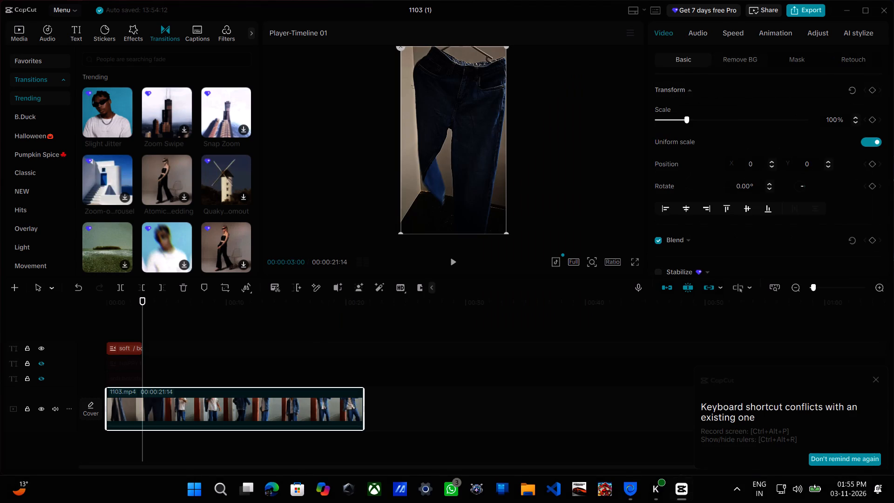
left_click(730, 33)
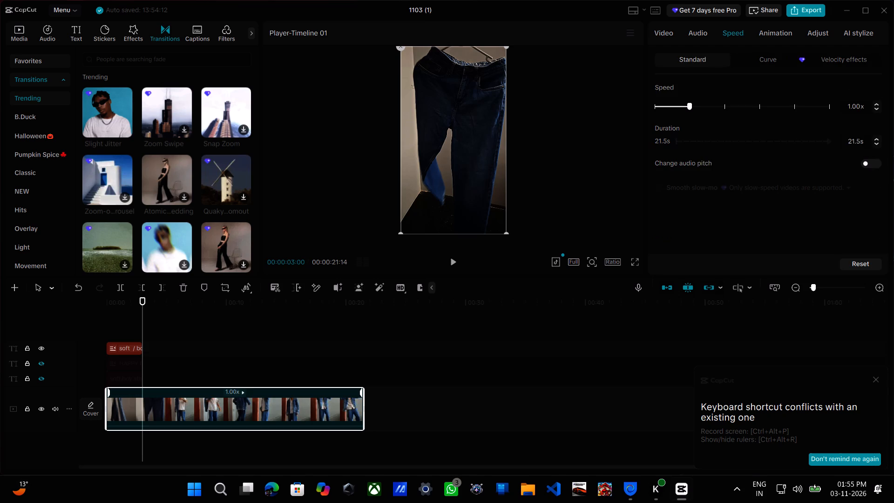
left_click(776, 62)
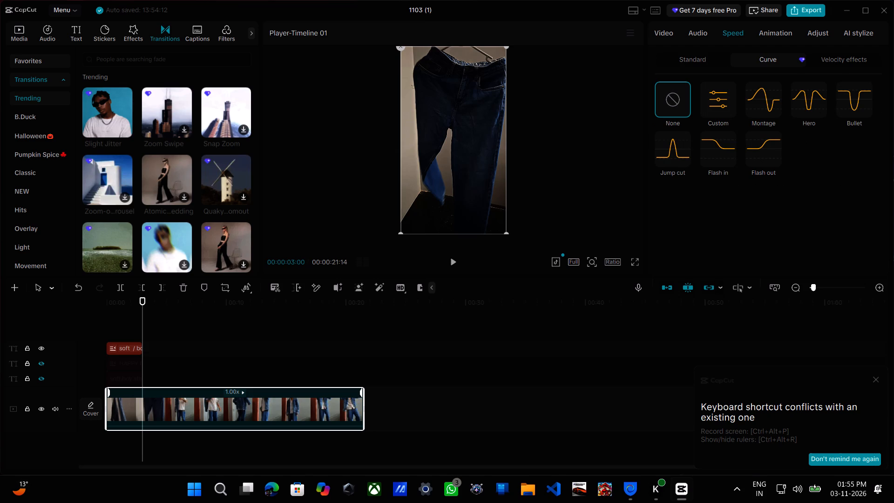
left_click(711, 54)
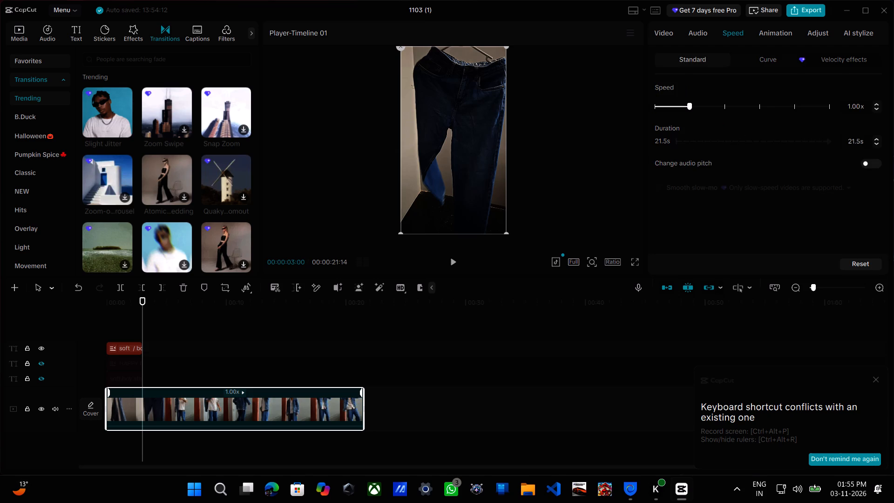
left_click(790, 57)
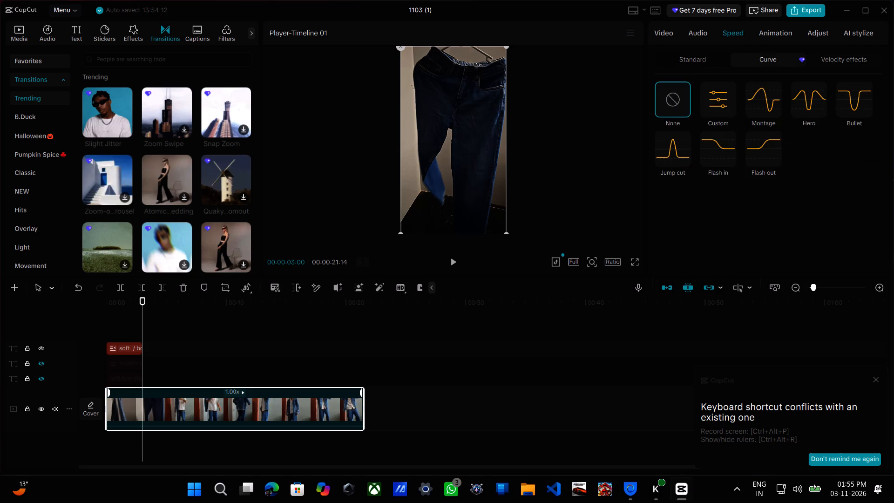
left_click(847, 57)
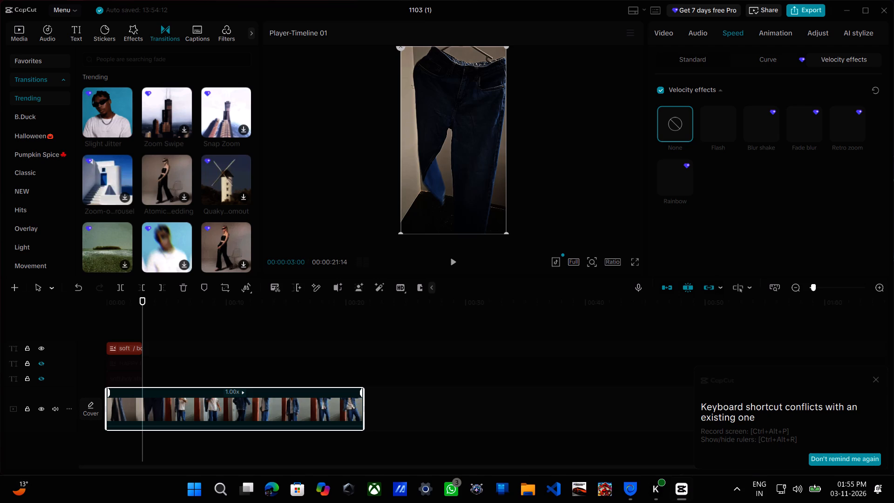
left_click(775, 59)
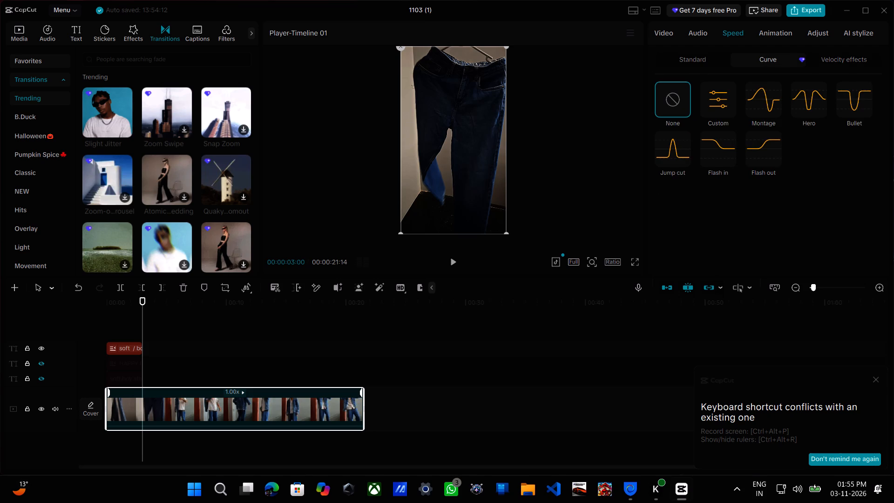
left_click(711, 101)
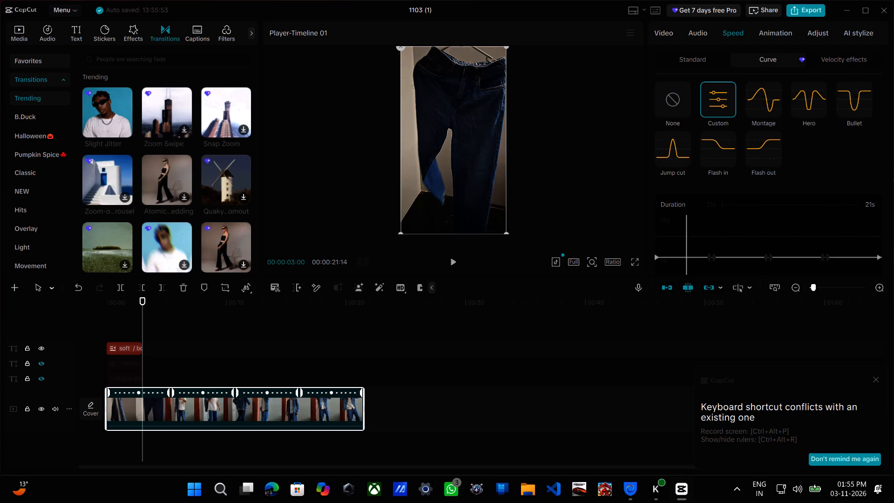
Delete the three intermediate points from the clip's custom speed curve, leaving only its two end points.
left_click(714, 252)
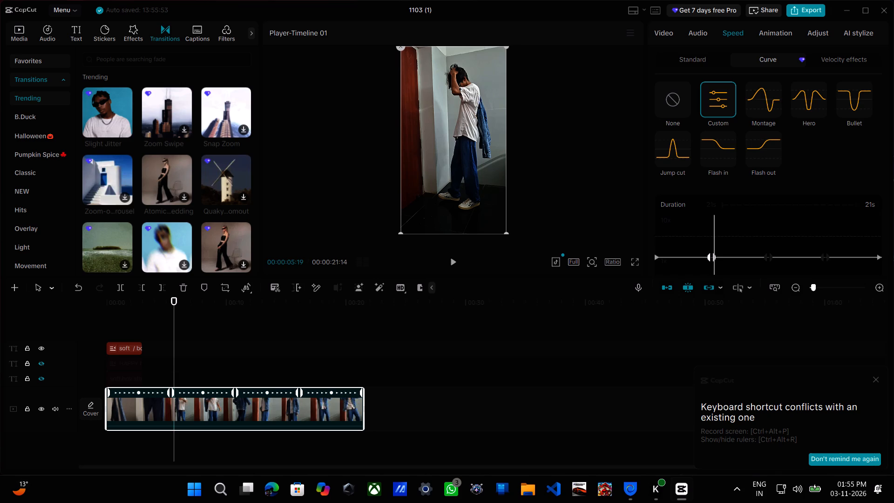
scroll(864, 263, "down", 1)
left_click(866, 201)
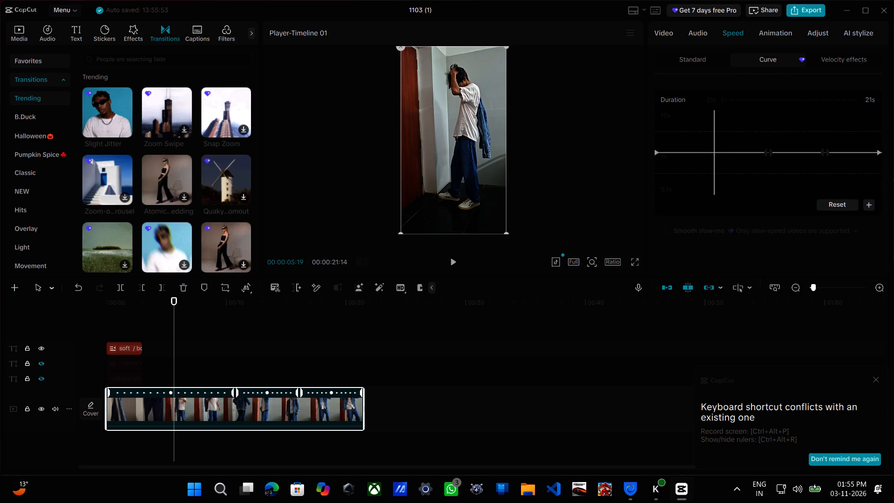
left_click(765, 150)
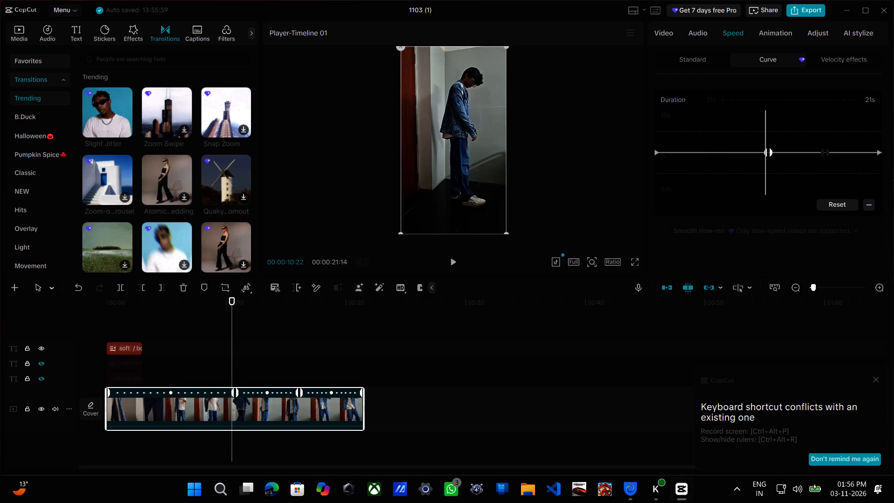
left_click(873, 200)
left_click(826, 151)
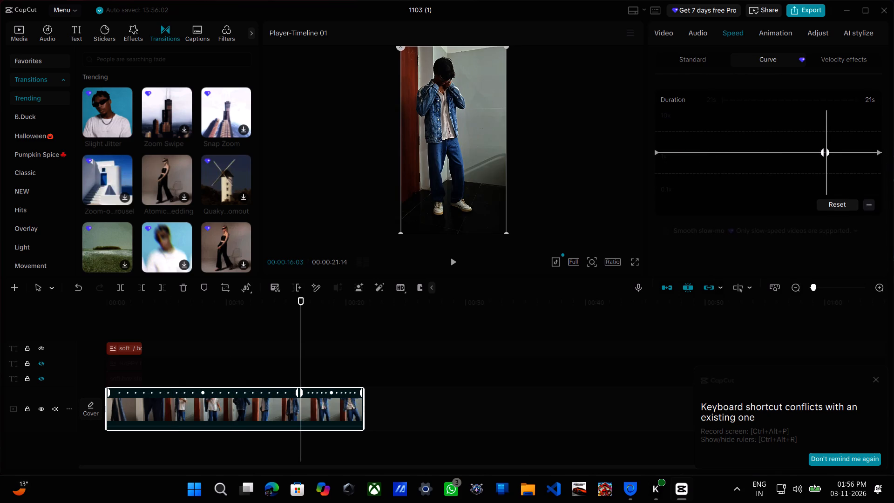
left_click(867, 198)
left_click(825, 156)
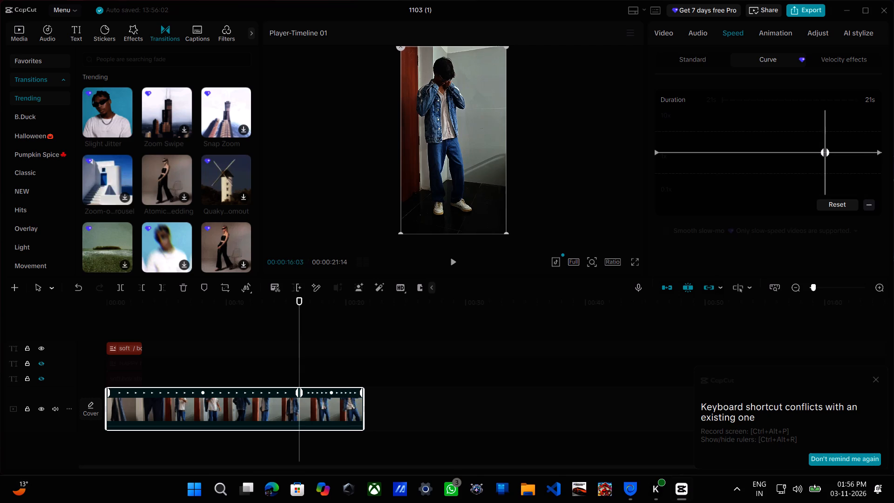
left_click(870, 203)
Add a speed curve point at 00:00:03:13, where the shot of the jacket worn over the shoulder begins.
left_click_drag(826, 131, 722, 133)
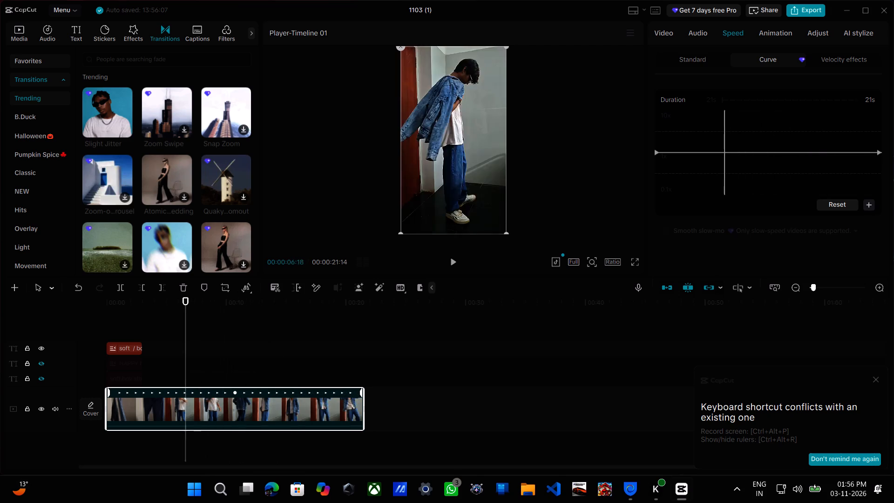
left_click_drag(722, 133, 674, 136)
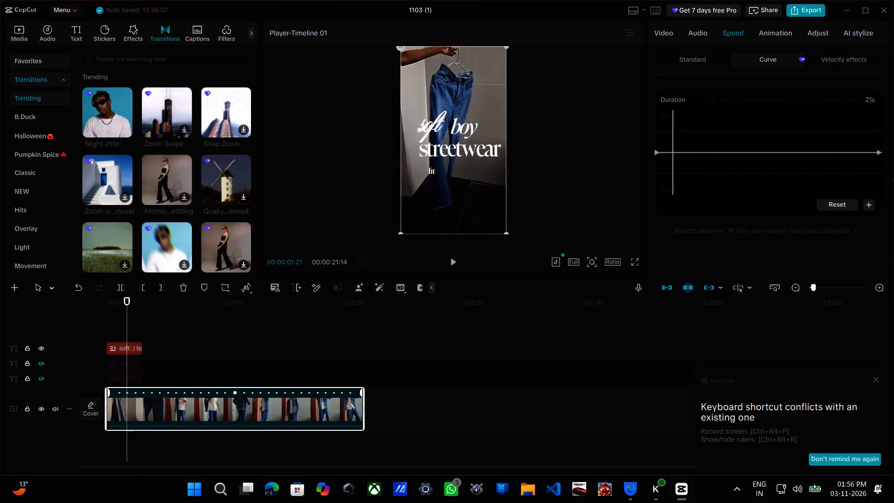
left_click_drag(674, 136, 690, 140)
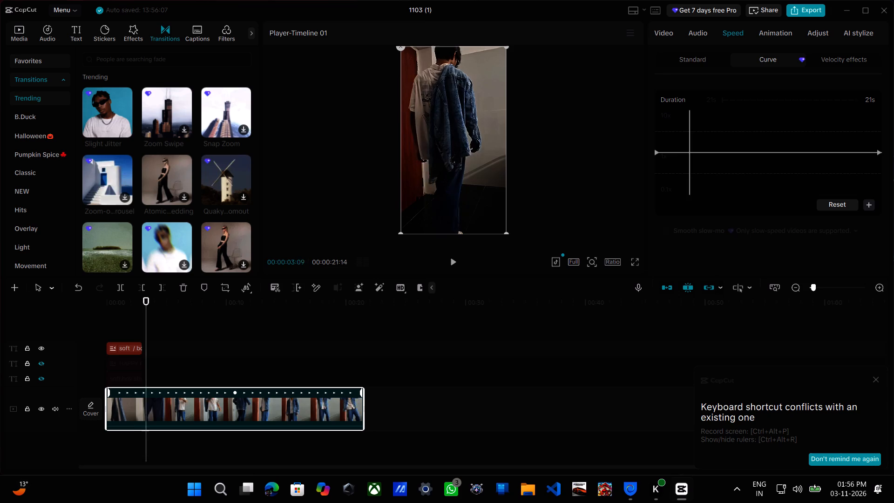
left_click_drag(690, 140, 694, 142)
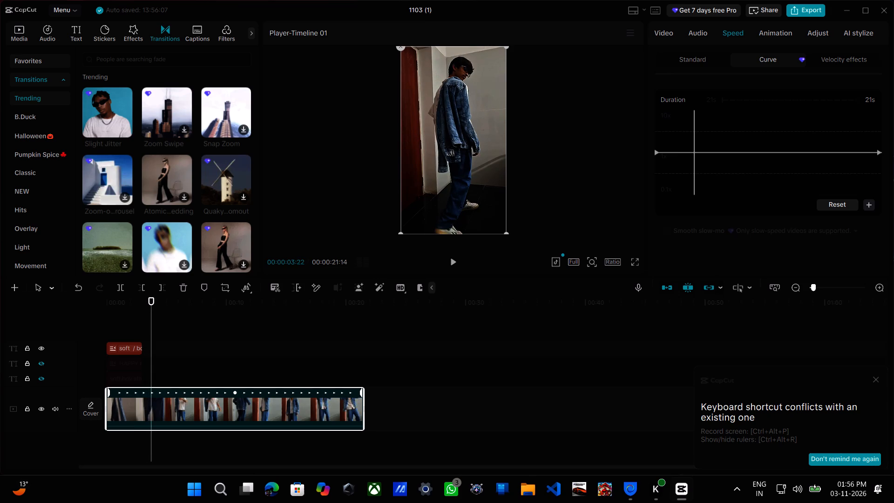
left_click_drag(694, 142, 691, 142)
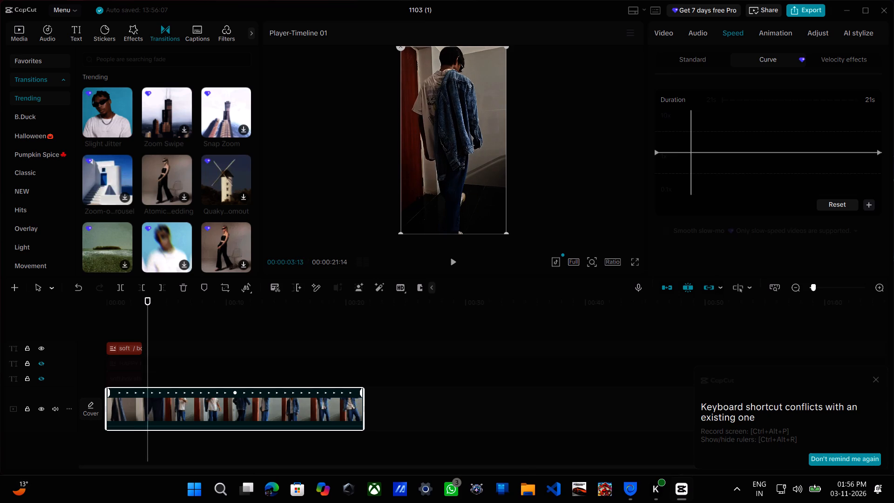
left_click(869, 203)
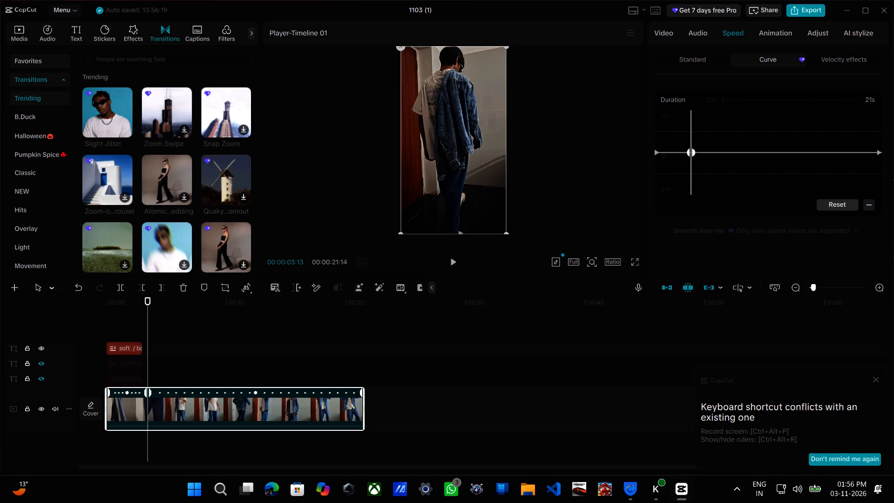
Lower the speed just after the 00:00:03:13 curve point, stretching the clip to about 24 s.
left_click_drag(693, 153, 694, 160)
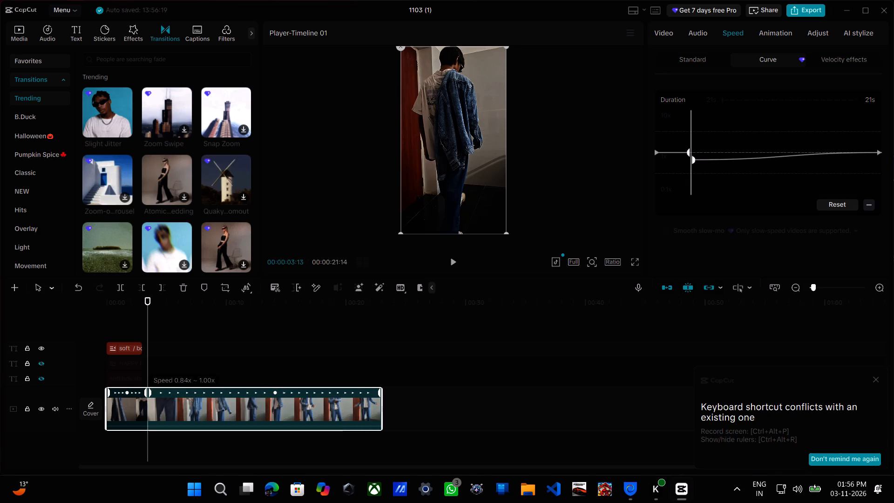
left_click_drag(694, 160, 694, 162)
Play the video from the start past the new curve point to check the slowed section after the opening text.
left_click_drag(693, 142, 684, 143)
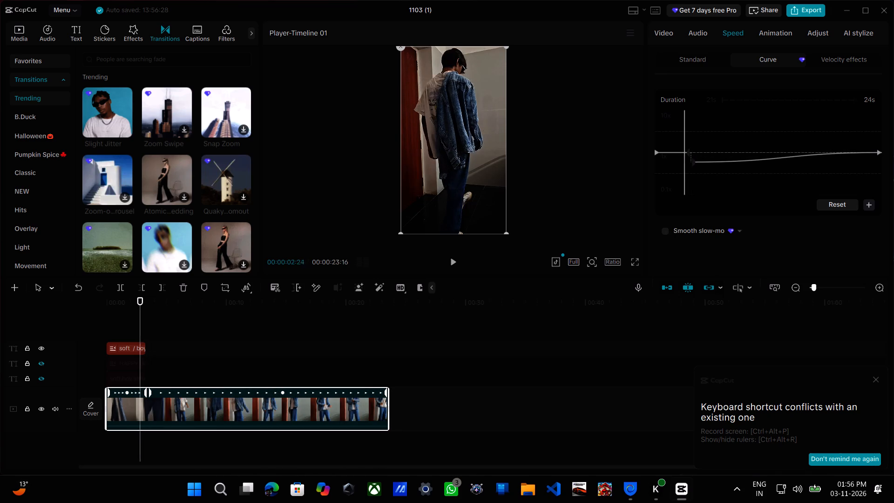
left_click_drag(684, 143, 652, 143)
key("space")
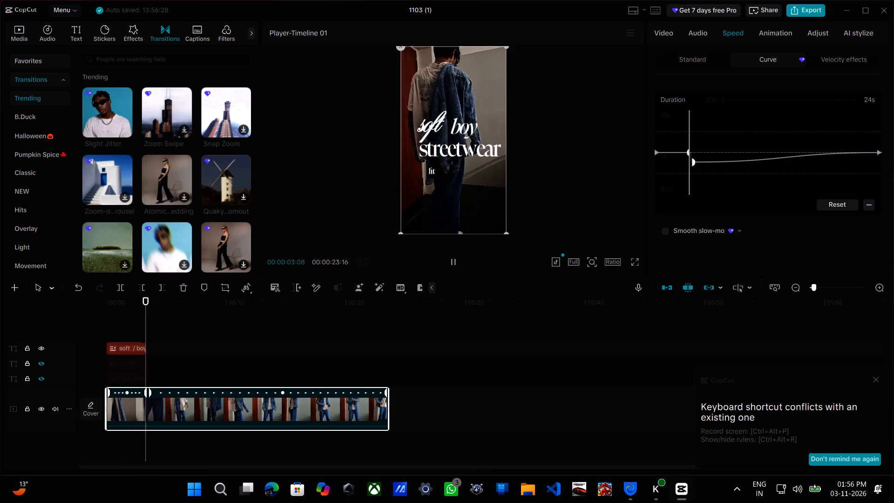
key("space")
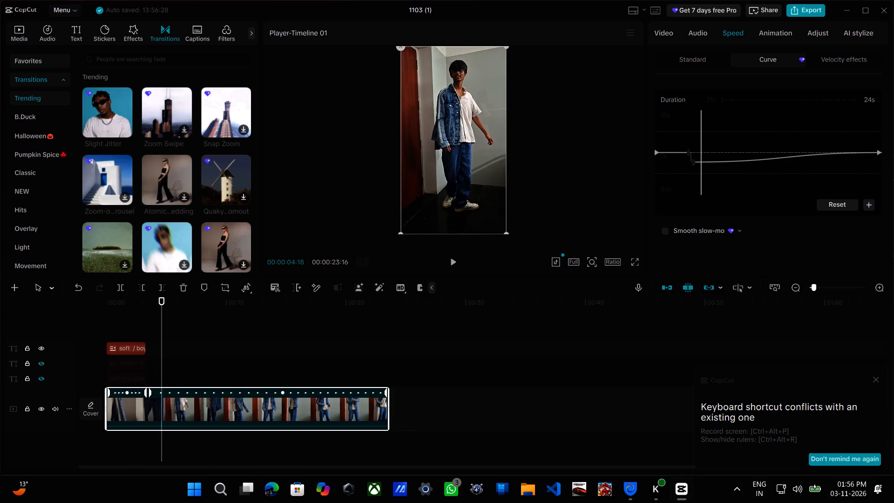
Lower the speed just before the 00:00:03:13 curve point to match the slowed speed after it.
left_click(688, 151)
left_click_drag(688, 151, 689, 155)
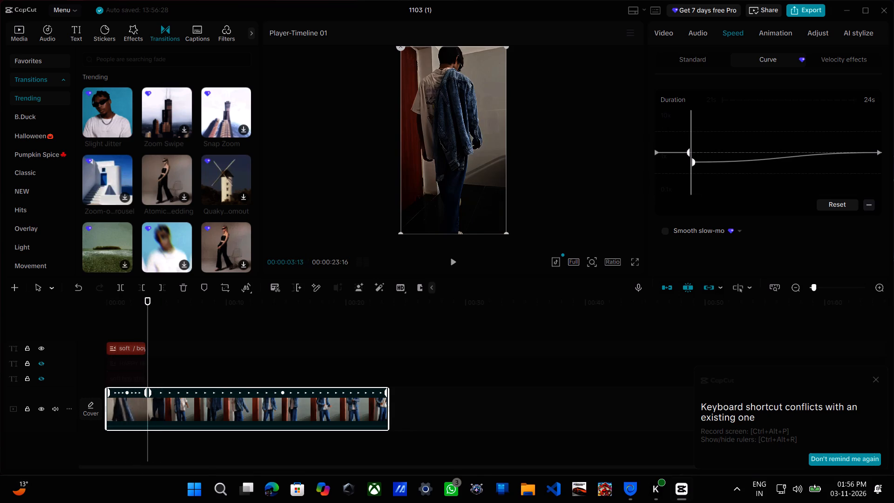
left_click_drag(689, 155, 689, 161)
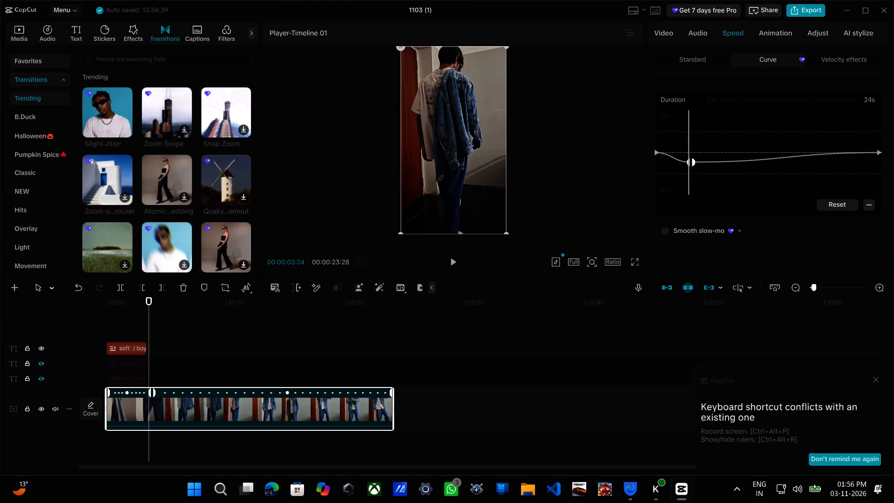
Play the video from the start past the curve point to check the slowdown on both sides of it.
left_click_drag(688, 147, 648, 147)
key("space")
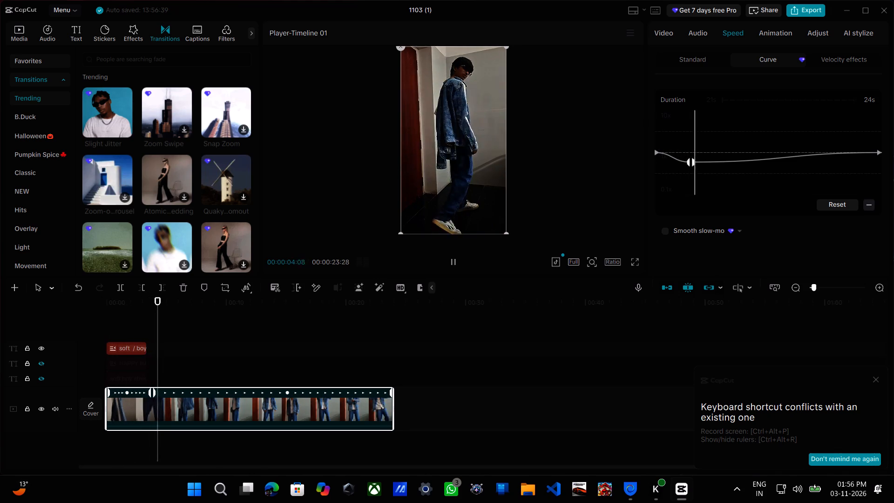
key("space")
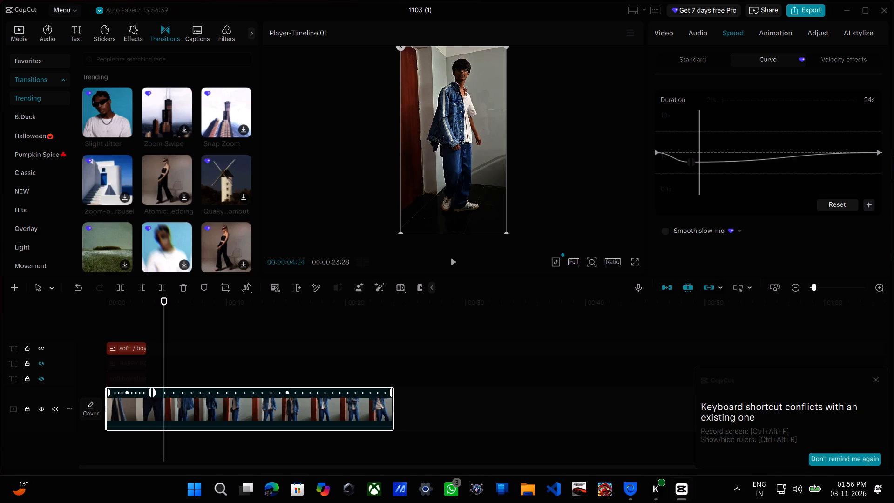
Delete the curve point at the jacket-over-the-shoulder shot, leaving only the two end points.
left_click(684, 161)
left_click(689, 161)
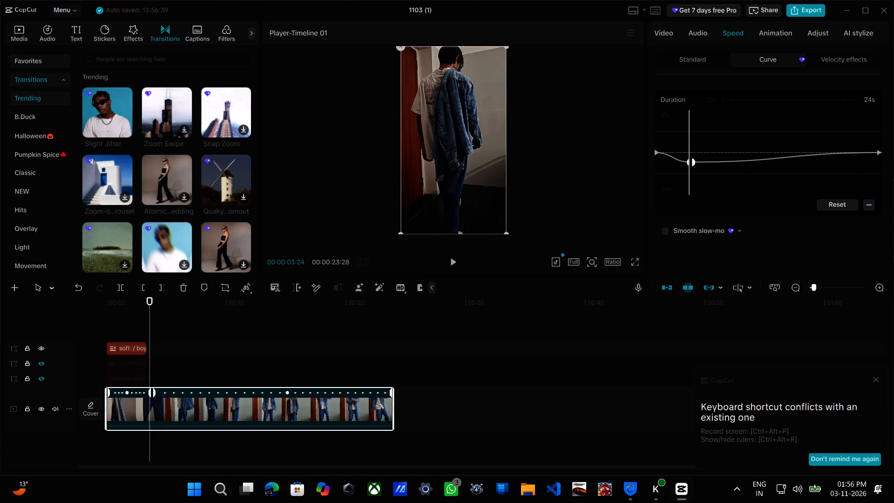
left_click(875, 204)
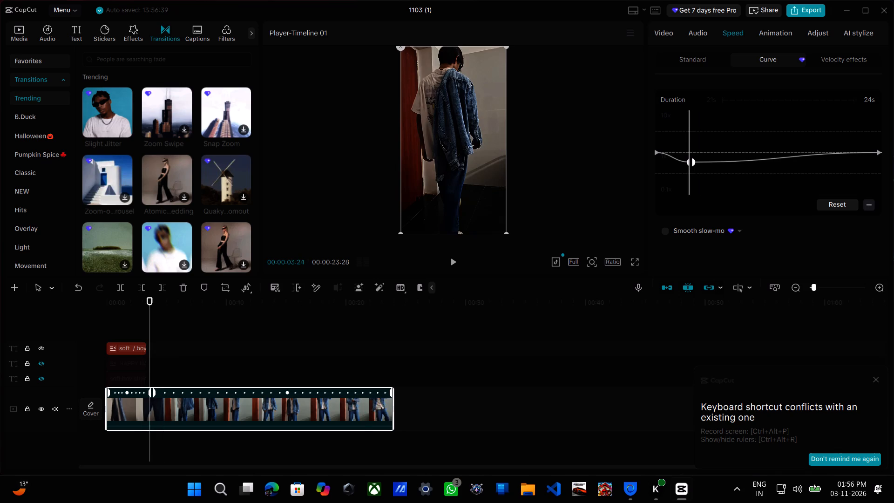
left_click(871, 205)
Add a speed curve point at 00:00:04:14, where the person faces the camera with the jacket over one shoulder.
left_click_drag(688, 132, 692, 133)
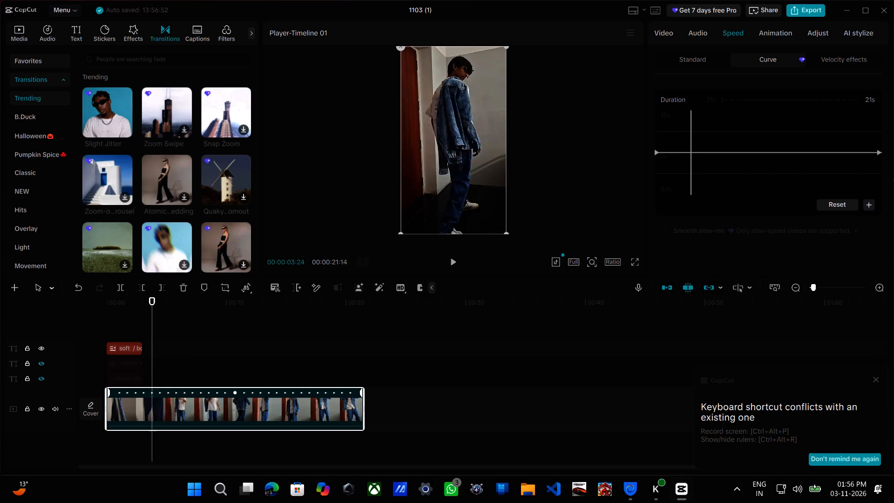
left_click_drag(692, 133, 697, 134)
left_click(874, 205)
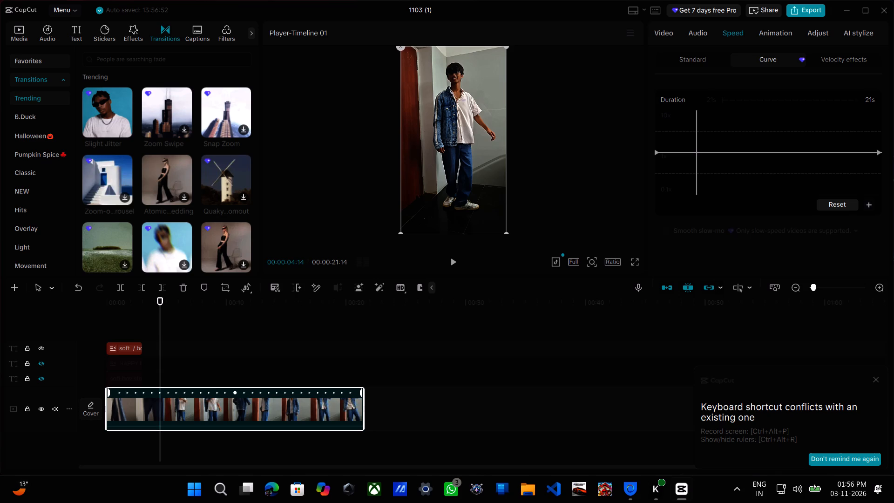
Lower the speed on both sides of the 00:00:04:14 curve point to about 0.78x, stretching the clip to about 24 s.
left_click(697, 130)
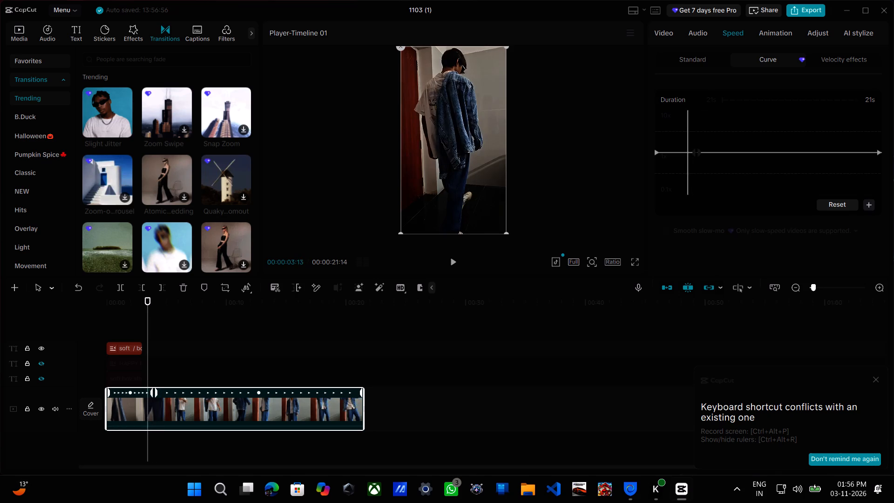
left_click_drag(692, 153, 698, 156)
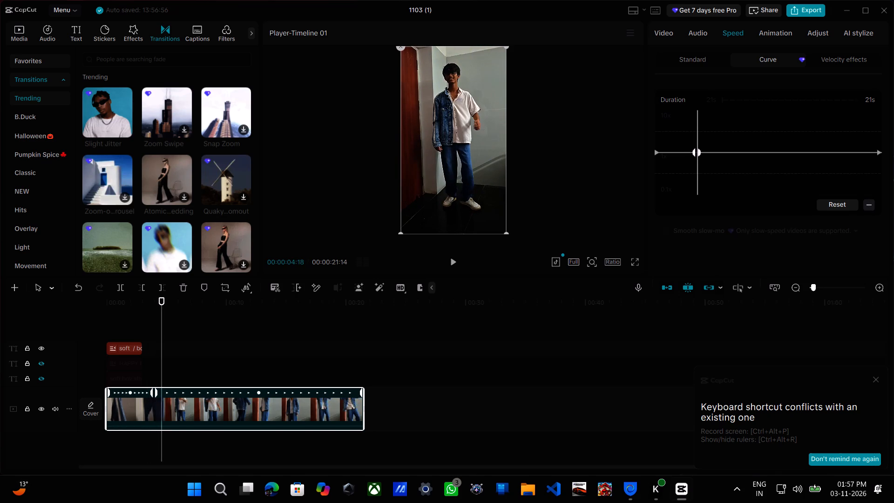
left_click_drag(693, 151, 694, 163)
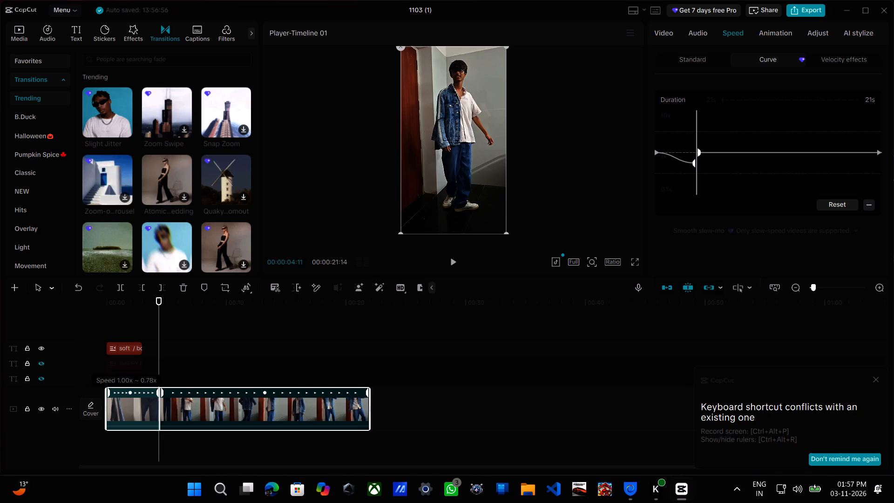
left_click_drag(694, 163, 695, 163)
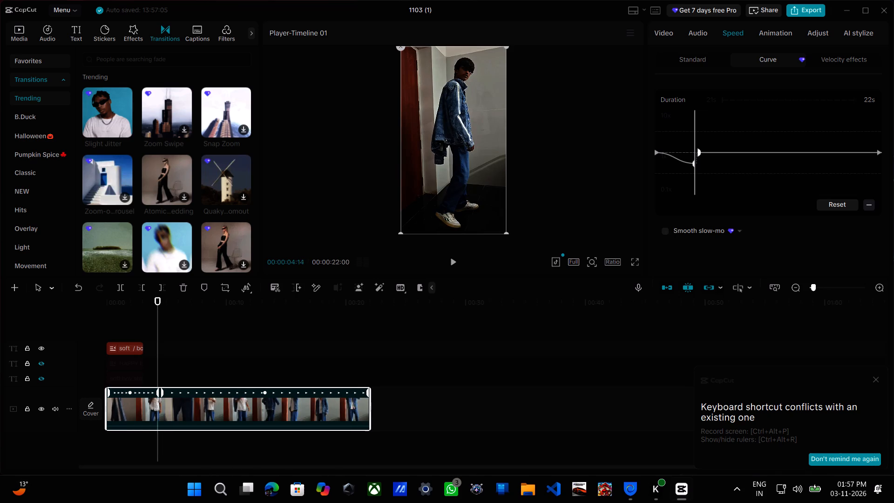
left_click_drag(699, 151, 699, 158)
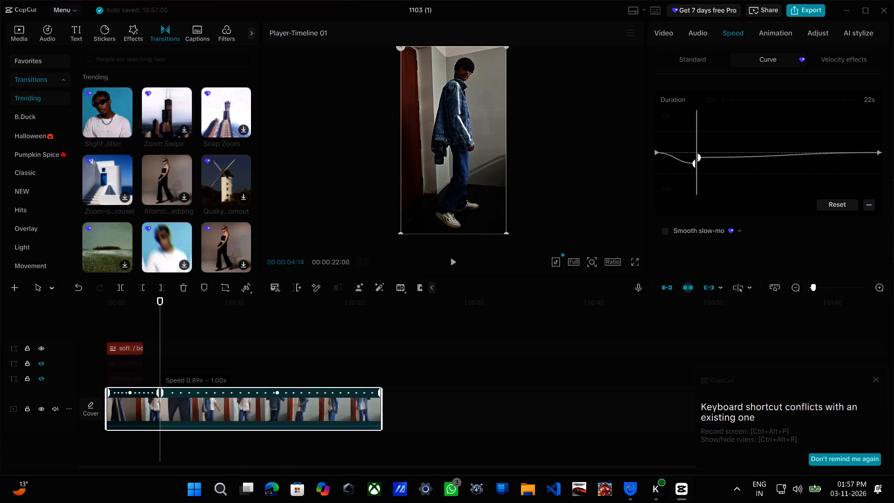
left_click_drag(699, 158, 700, 159)
Play the opening part past the new curve point to check the slowdown.
left_click_drag(699, 134, 674, 140)
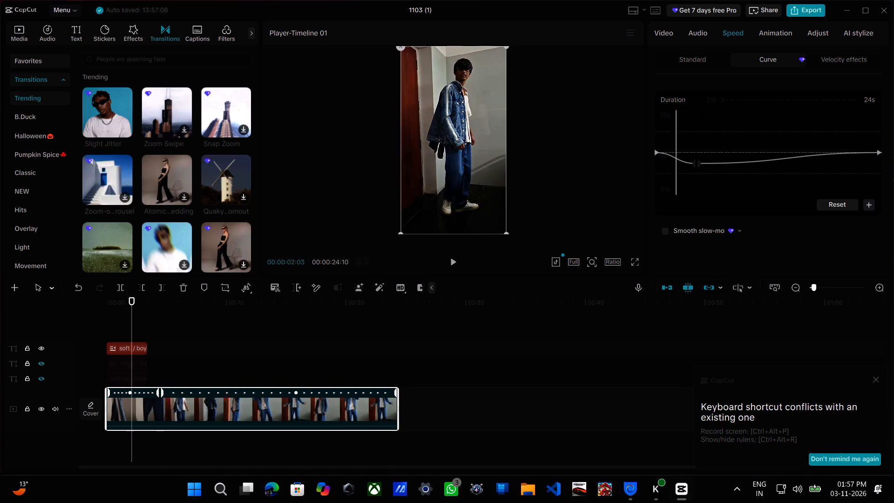
left_click_drag(674, 140, 665, 139)
key("space")
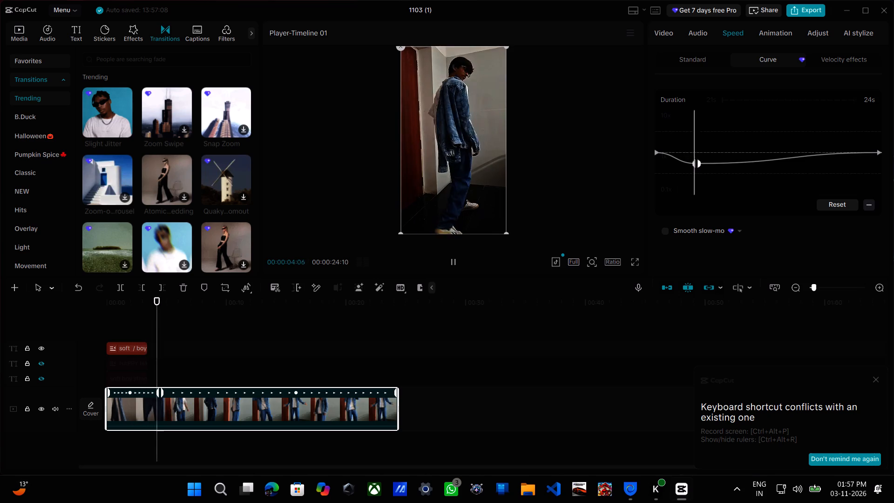
key("space")
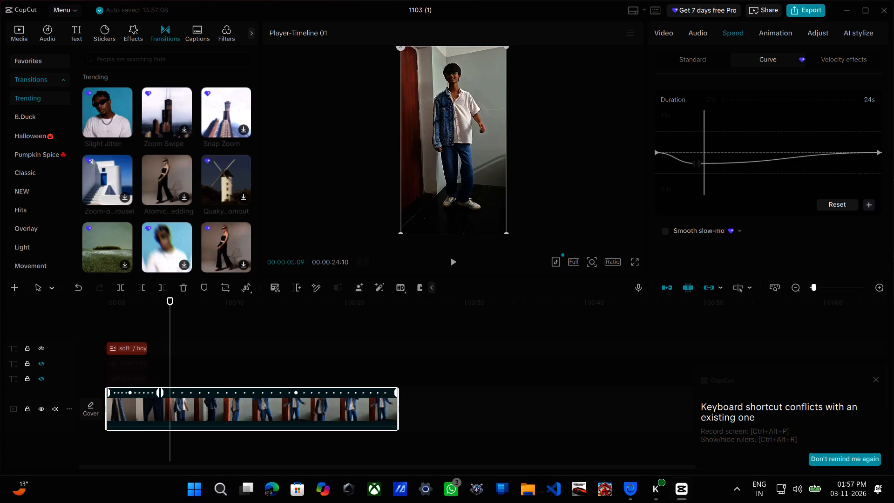
Play the video full screen from the start to about 00:00:11:11 to review the pacing, then return to the editor.
left_click_drag(704, 141, 606, 146)
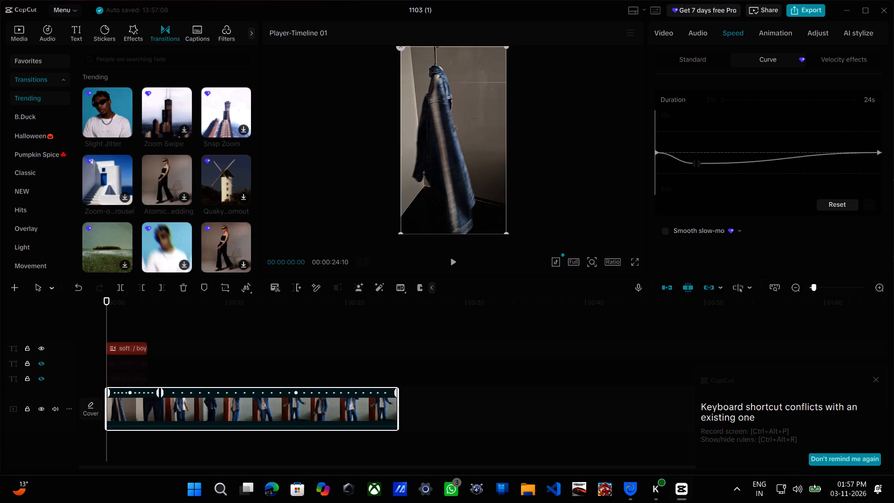
left_click_drag(606, 146, 603, 145)
left_click(631, 264)
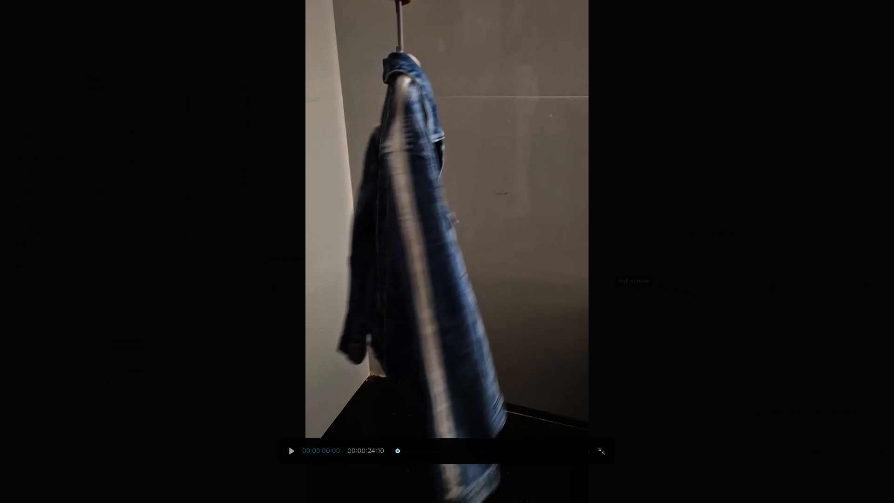
key("space")
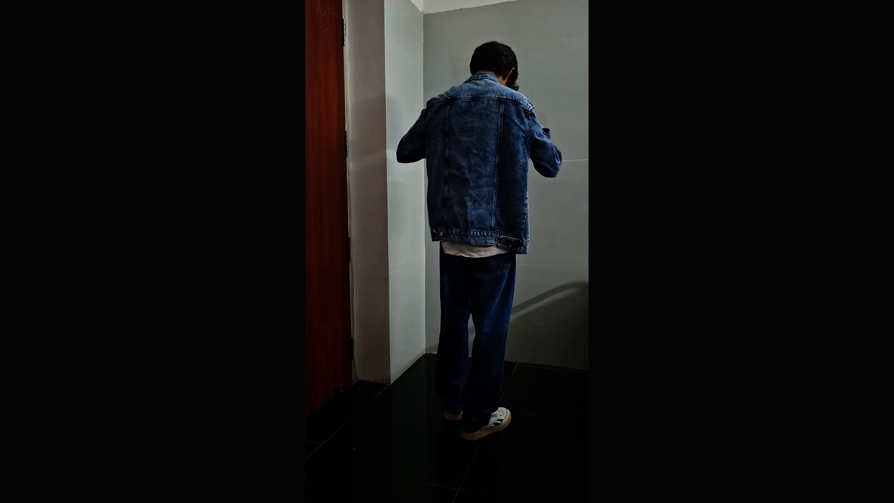
key("space")
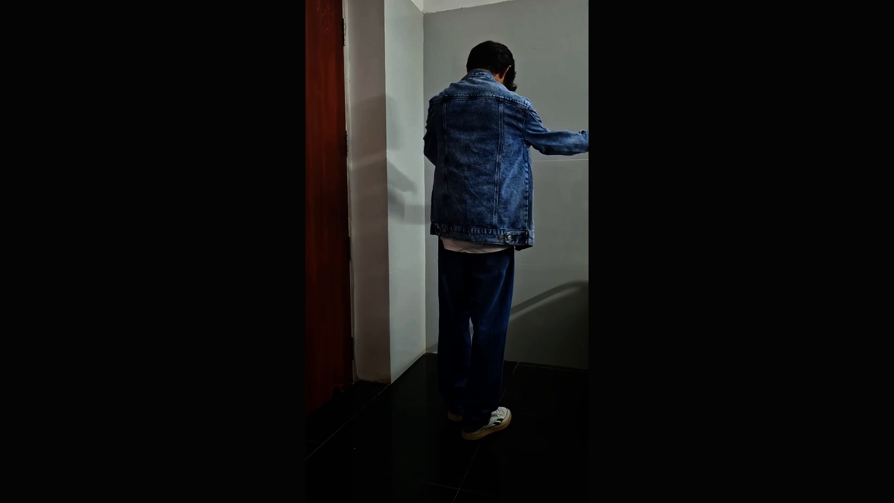
key("Escape")
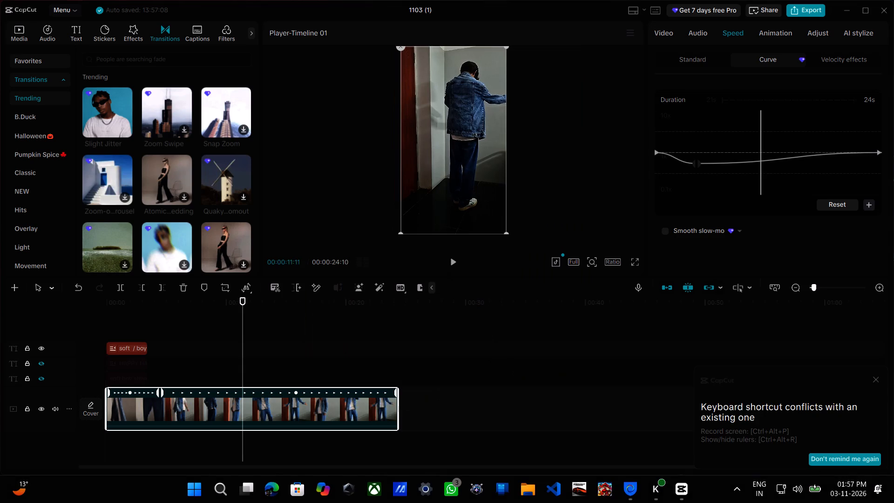
Replay the section from 00:00:07:18, where both arms are raised, until the jacket is on.
left_click_drag(243, 333, 237, 332)
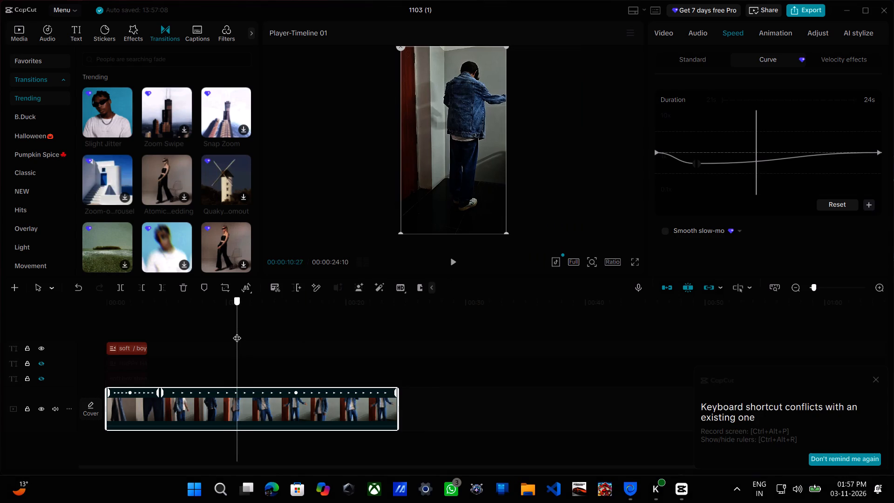
left_click_drag(237, 332, 215, 331)
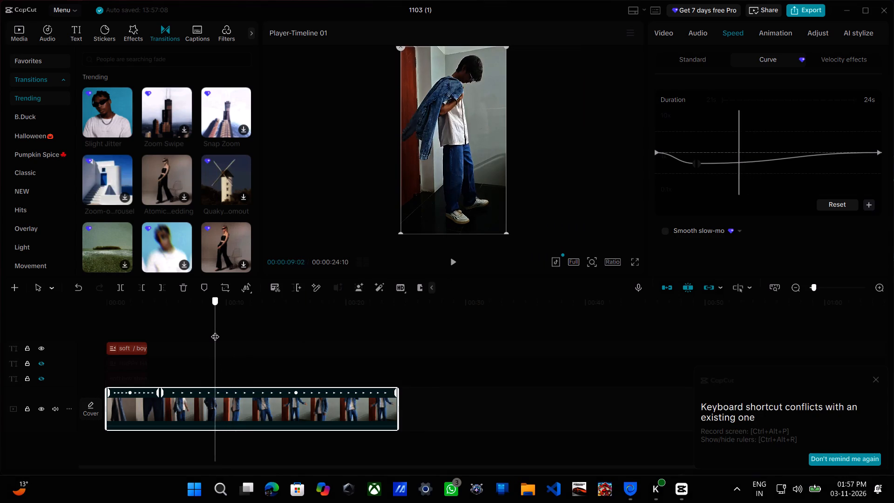
left_click_drag(215, 331, 207, 330)
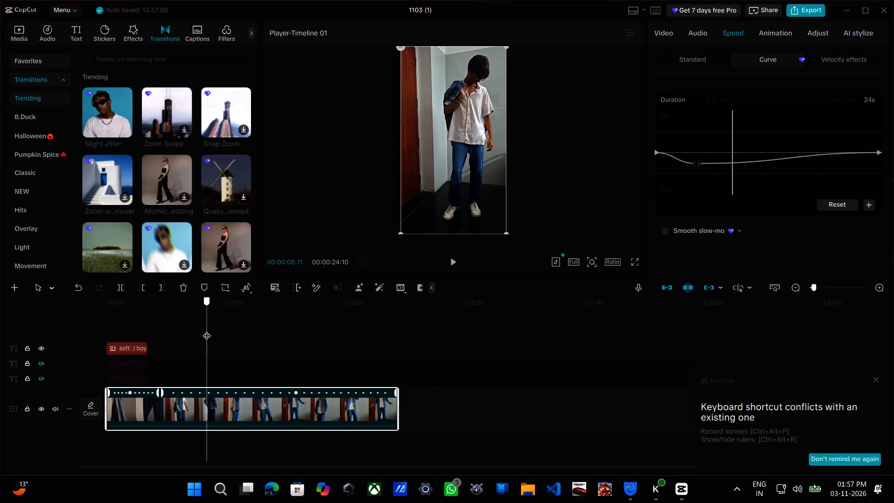
left_click_drag(207, 330, 197, 329)
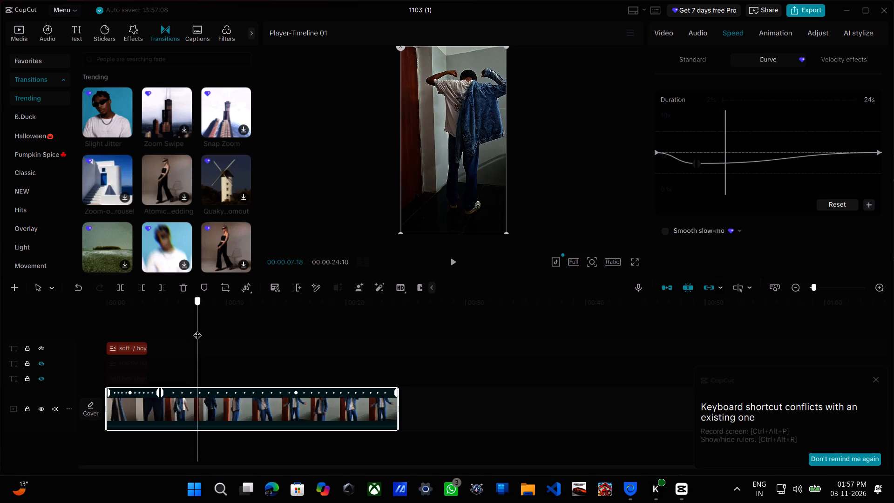
key("space")
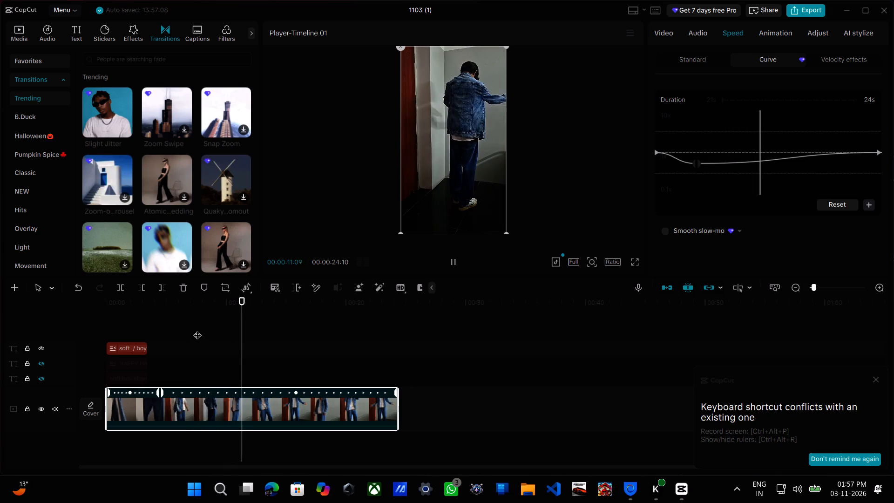
key("space")
Add a speed curve point to the clip at 00:00:07:18, at the back view with both arms raised.
left_click(211, 319)
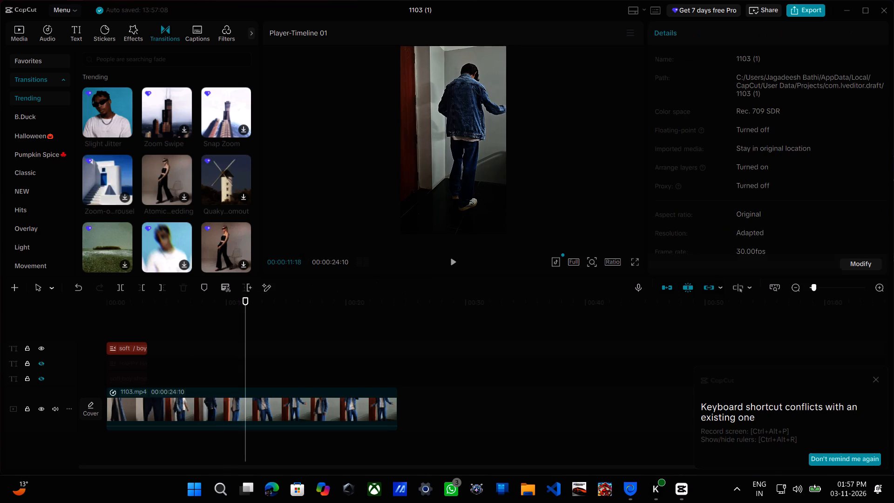
left_click_drag(213, 321, 197, 319)
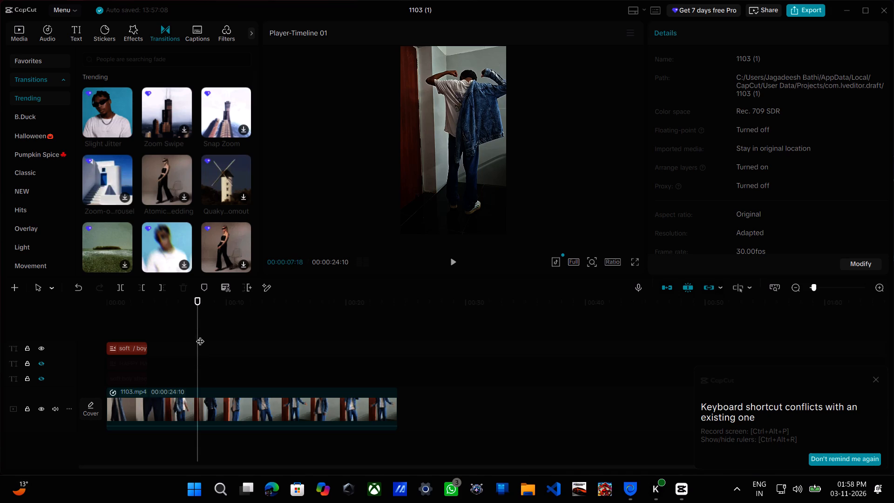
left_click(197, 333)
left_click(233, 391)
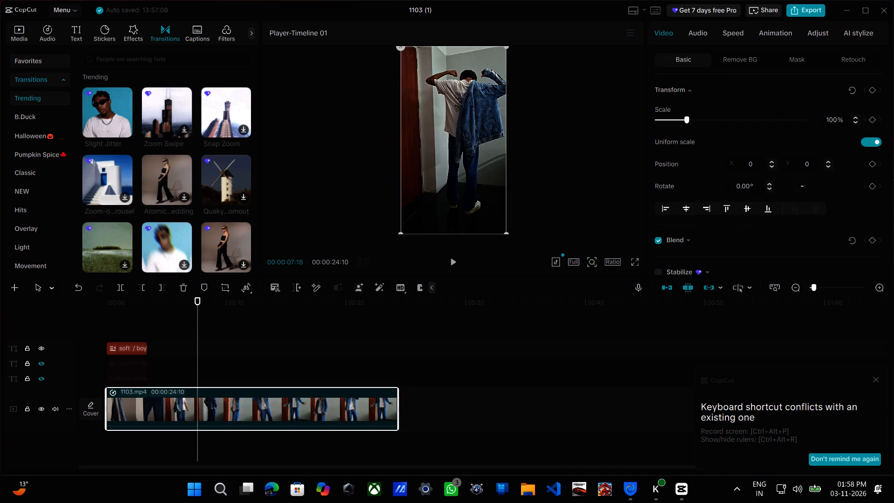
left_click(728, 28)
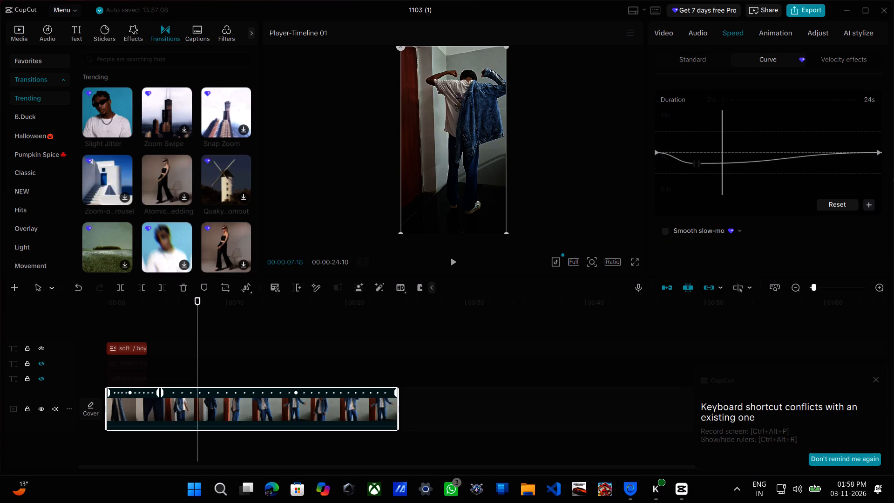
left_click(872, 206)
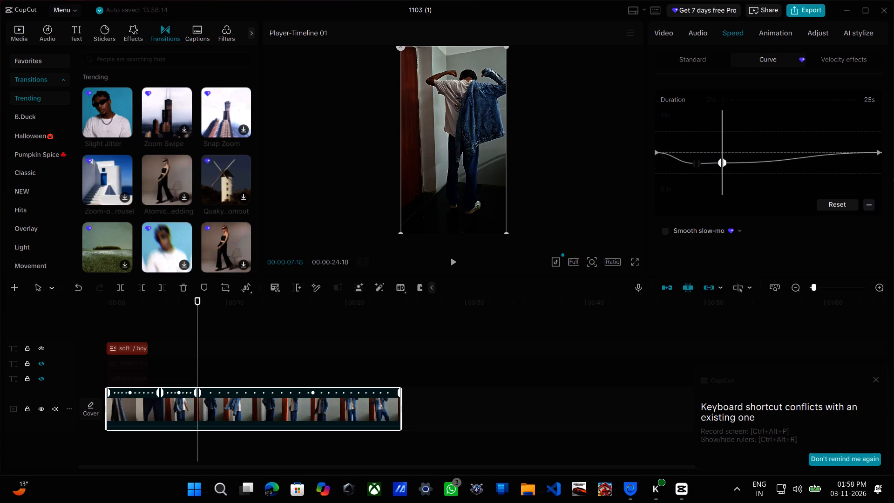
Add another speed curve point at 00:00:06:04, between the two existing intermediate points.
left_click_drag(721, 122, 710, 121)
left_click(869, 206)
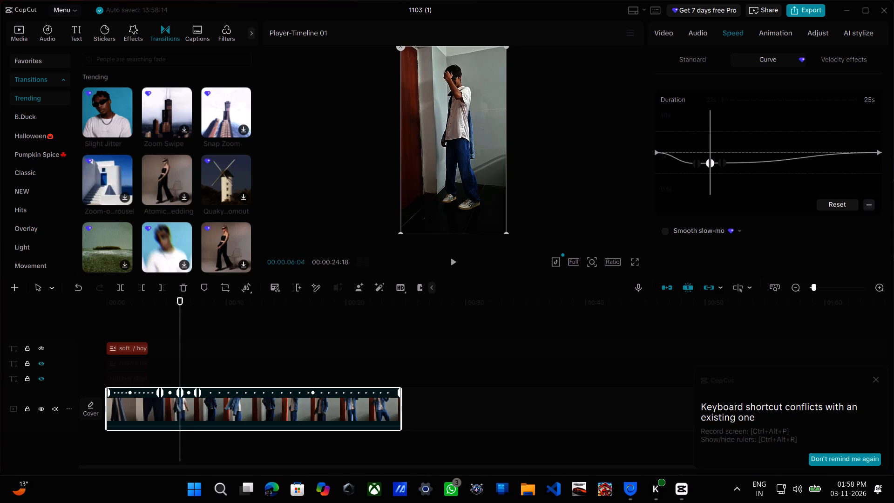
Raise both halves of the middle speed curve point to about the 1.00x line, forming a peak between the two slow points.
left_click_drag(709, 164, 709, 157)
left_click(708, 159)
left_click_drag(708, 159, 708, 150)
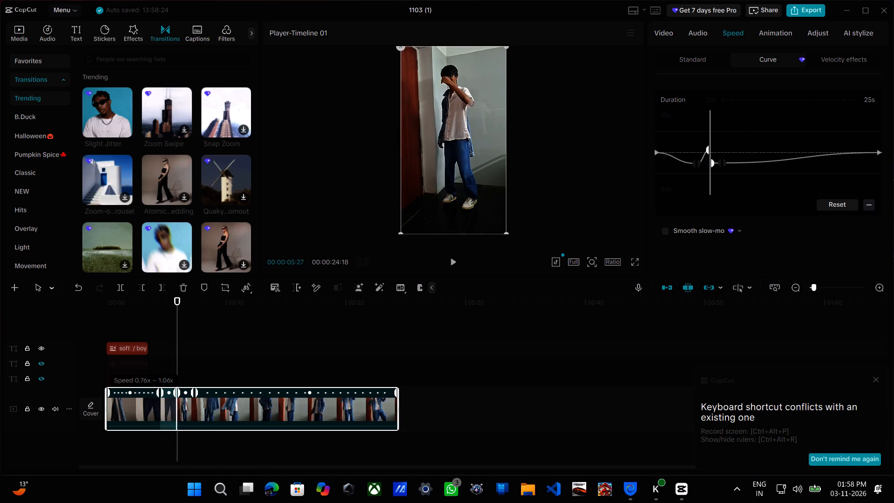
left_click_drag(708, 150, 709, 152)
left_click_drag(713, 163, 711, 158)
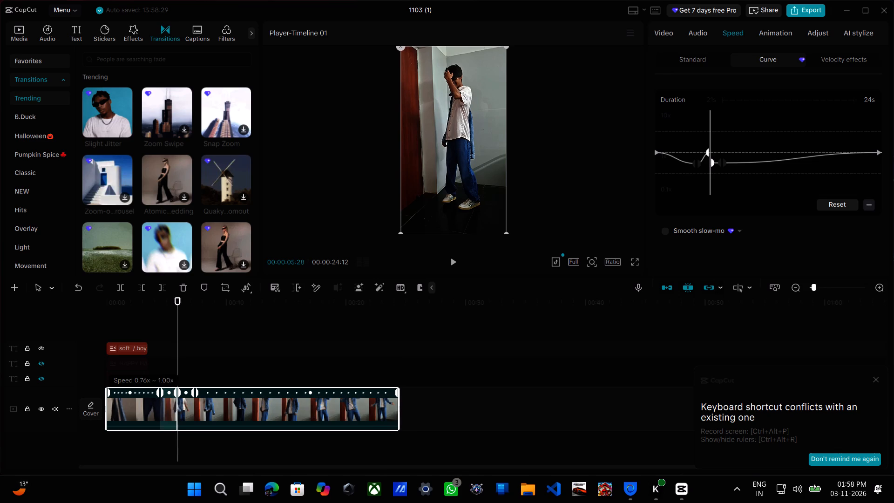
left_click_drag(711, 158, 710, 154)
Play the whole video full screen from the start to the end to review the new pacing, then return to the editor.
left_click_drag(710, 125, 633, 129)
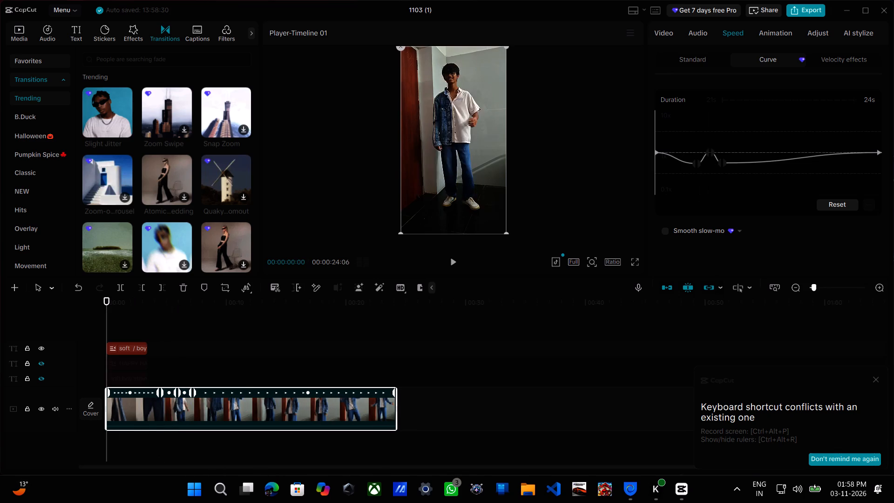
key("space")
key("space")
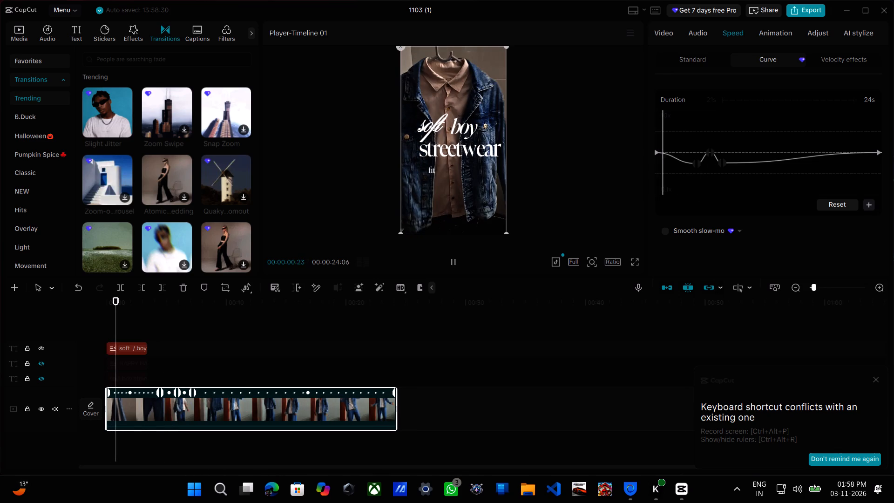
left_click(636, 257)
left_click(634, 264)
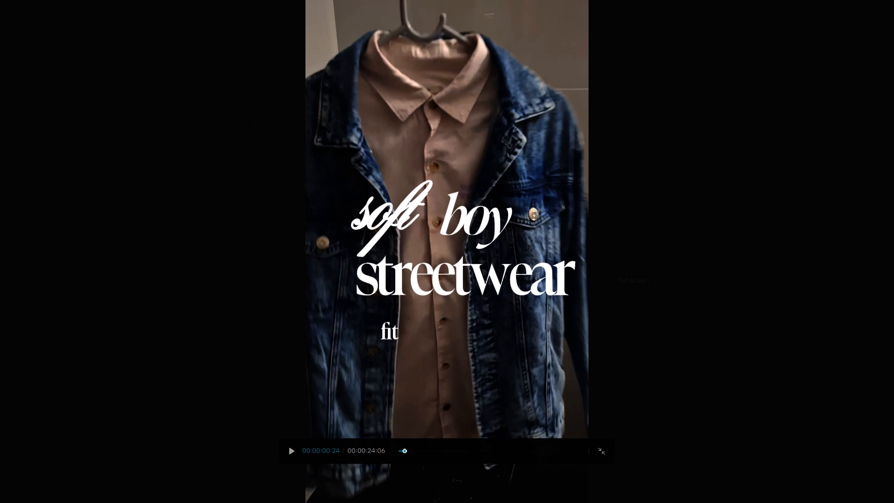
left_click_drag(402, 450, 352, 450)
key("space")
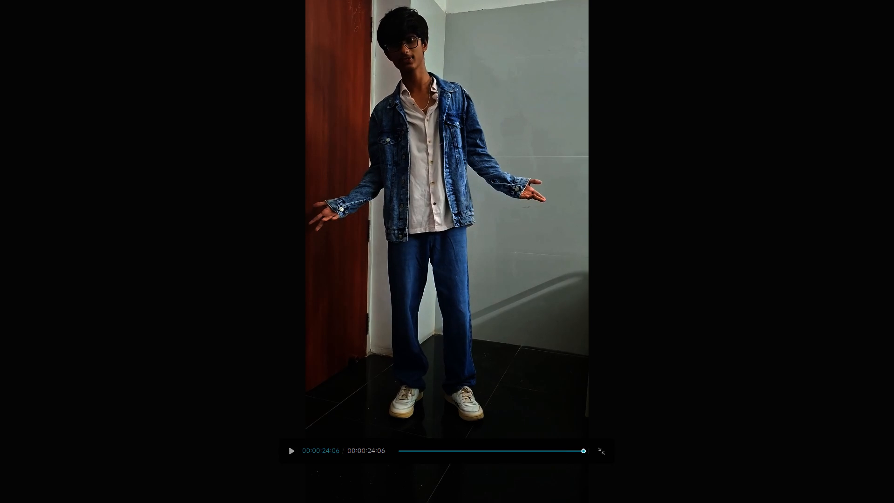
key("Escape")
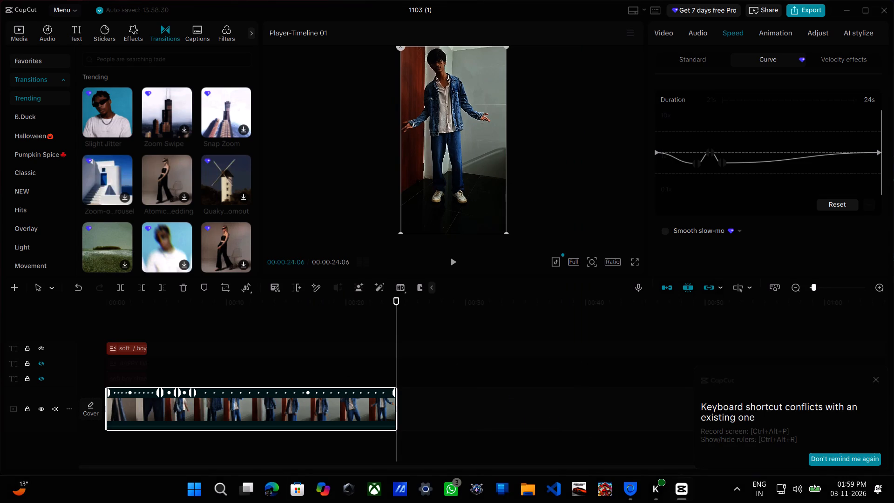
Replay the video full screen up to 00:00:16:17 to check the jacket poses, then return to the editor.
left_click(636, 261)
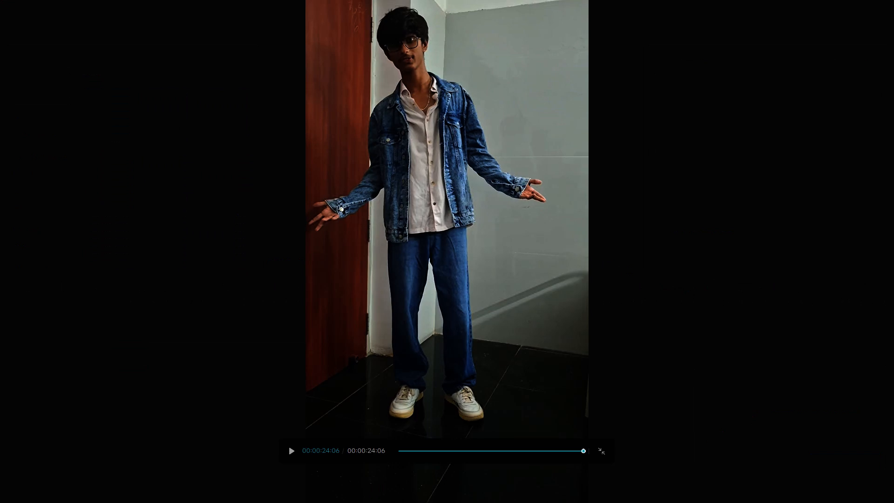
left_click(292, 450)
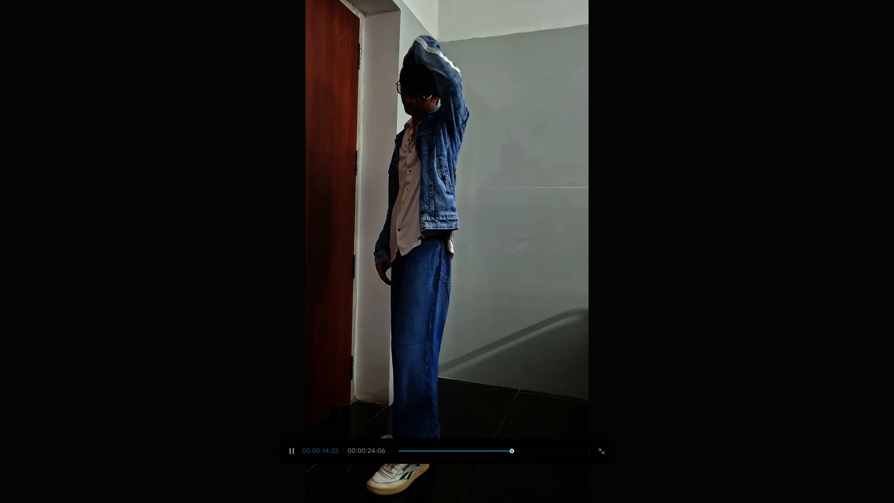
key("space")
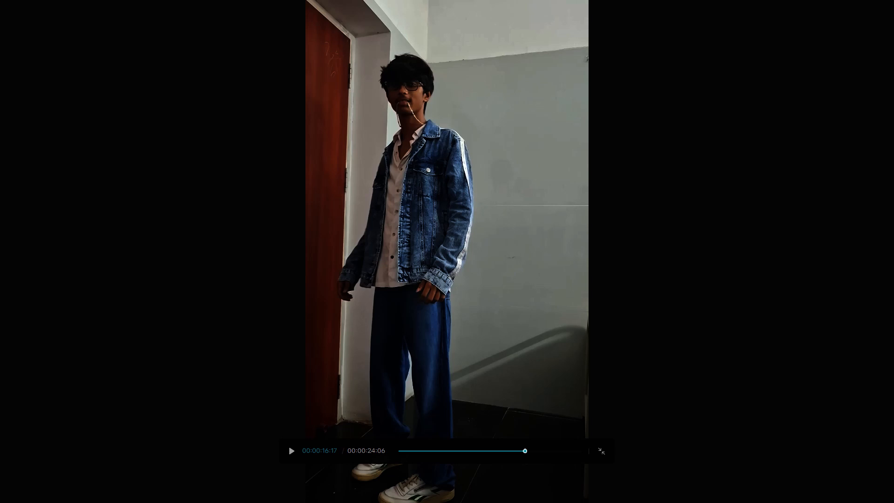
key("Escape")
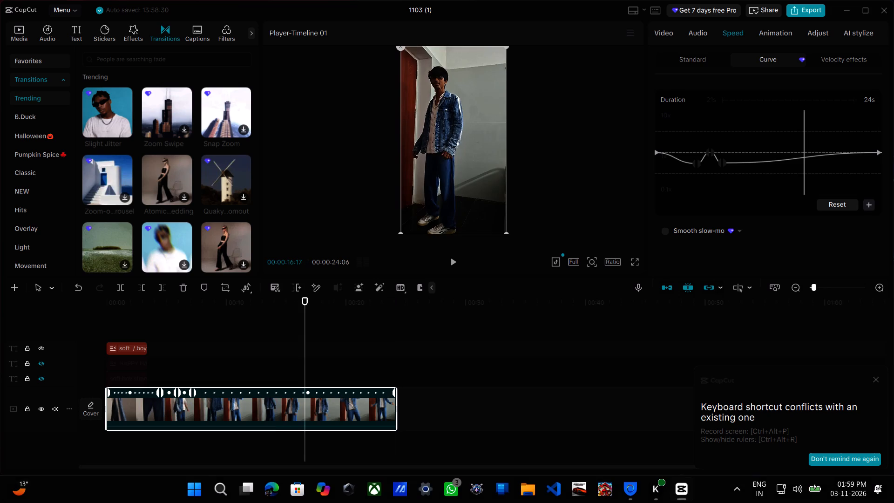
Add a speed curve point to the clip at 00:00:14:17, at the side pose with the hand raised to the head.
left_click_drag(304, 350, 291, 347)
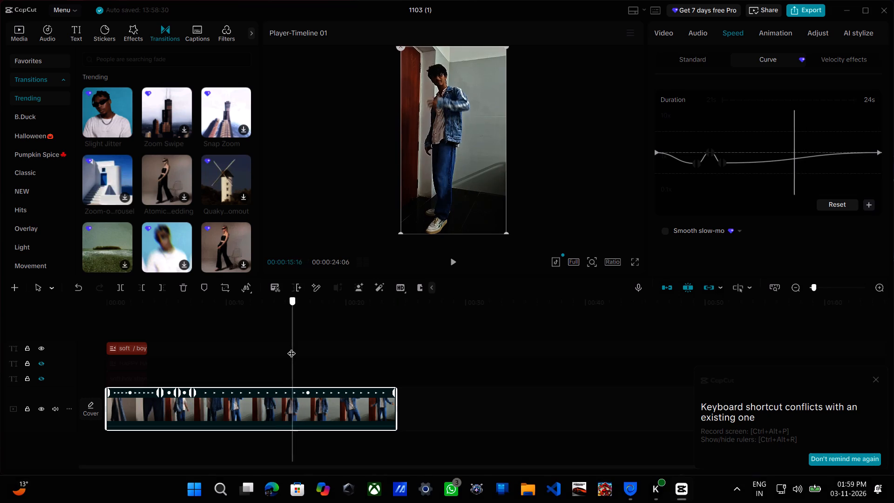
left_click_drag(291, 347, 276, 346)
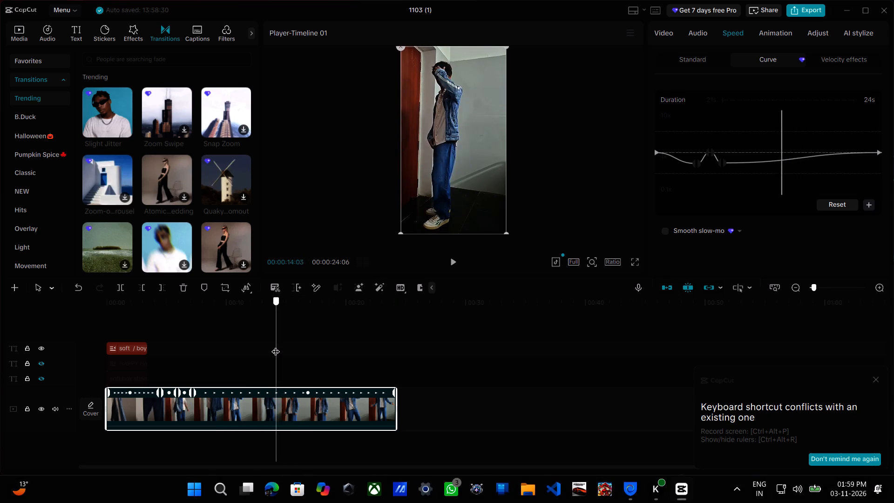
left_click_drag(276, 346, 281, 347)
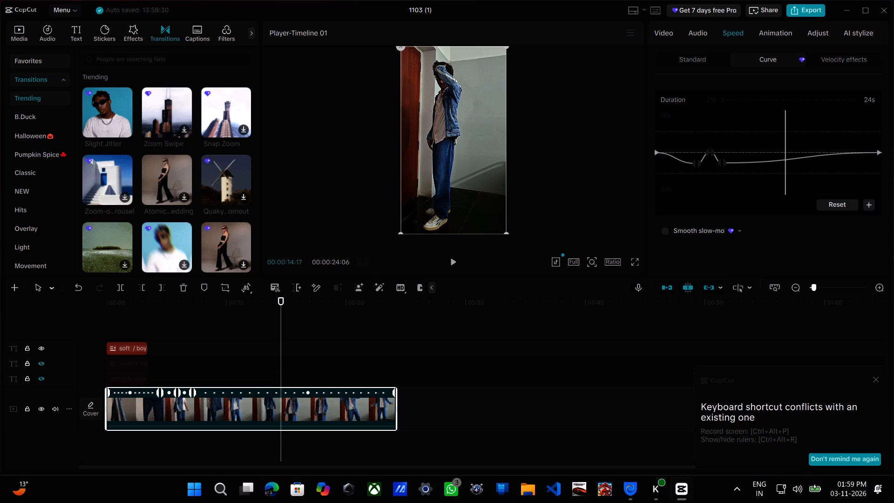
left_click(871, 203)
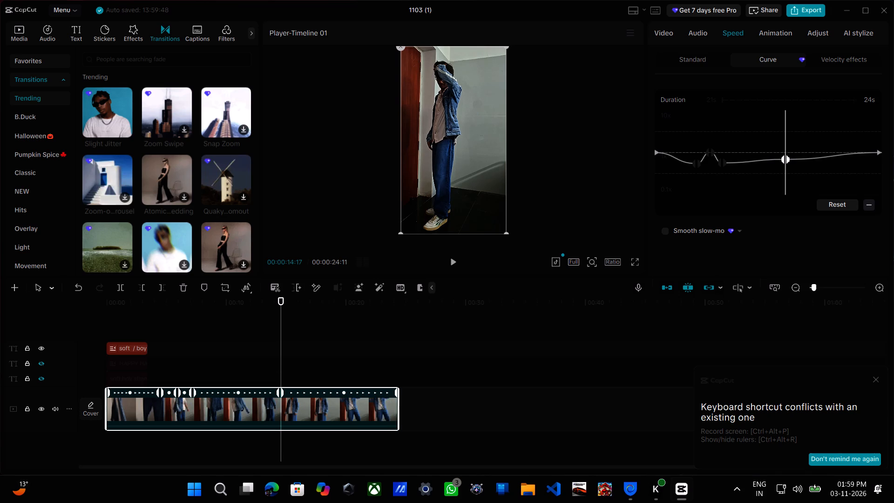
Add another speed curve point at 00:00:11:00, at the back view with the denim jacket on.
left_click_drag(785, 133, 766, 129)
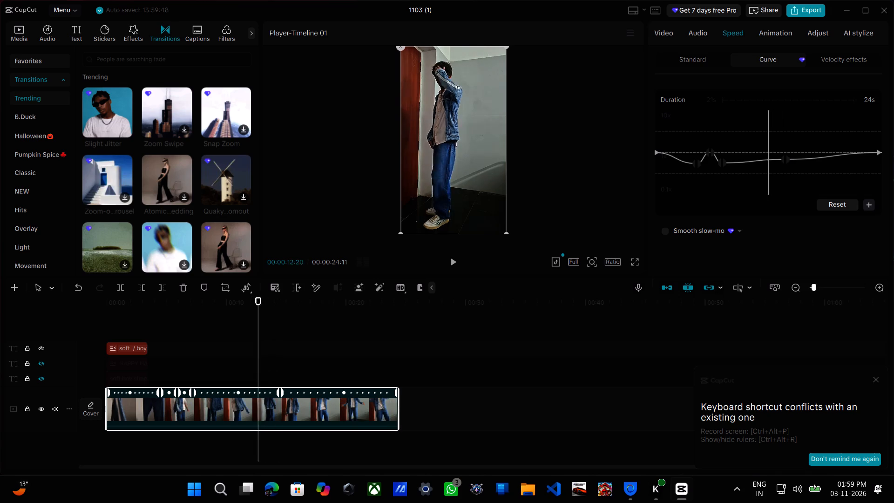
left_click_drag(766, 129, 754, 127)
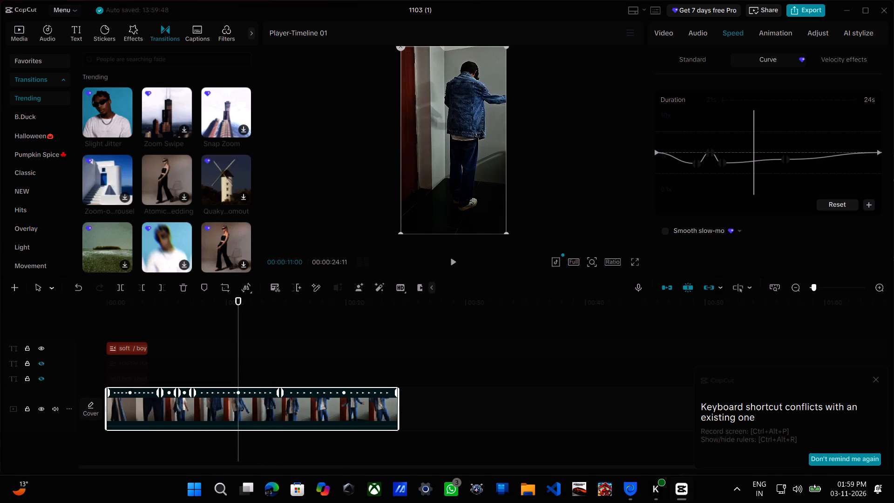
left_click(870, 207)
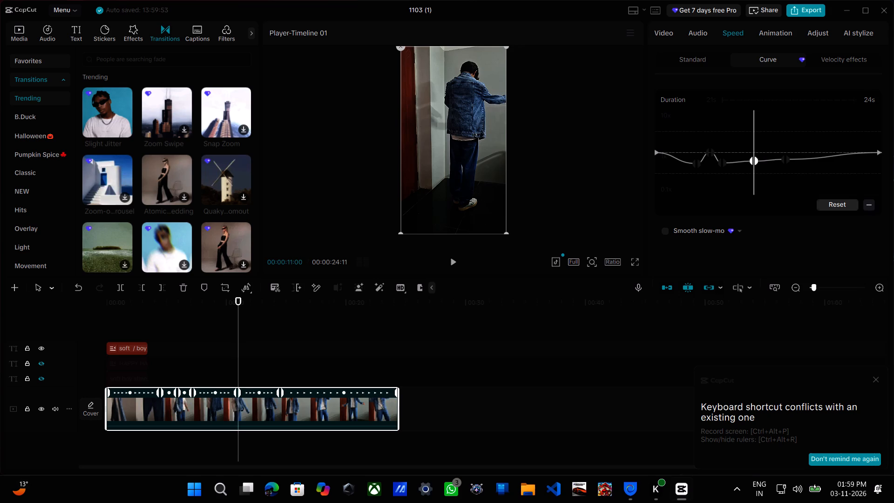
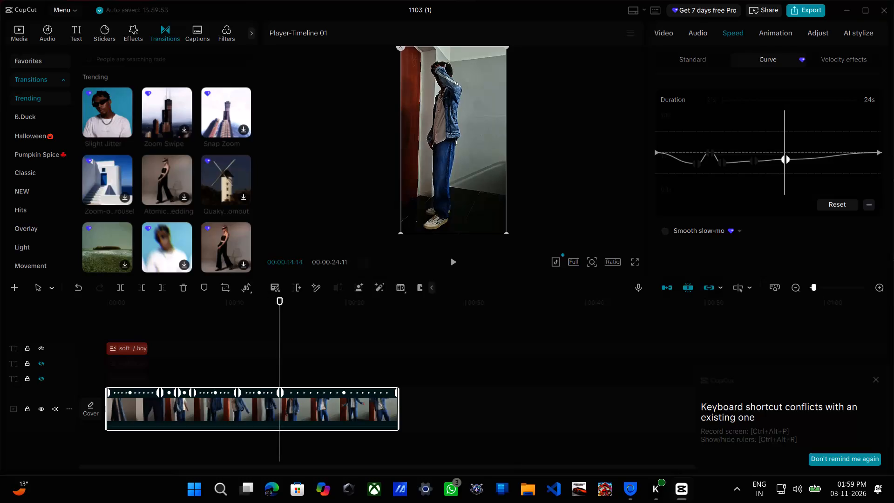
Lower the speed curve point at the side pose with the hand raised to the head, slowing the clip there.
left_click(782, 158)
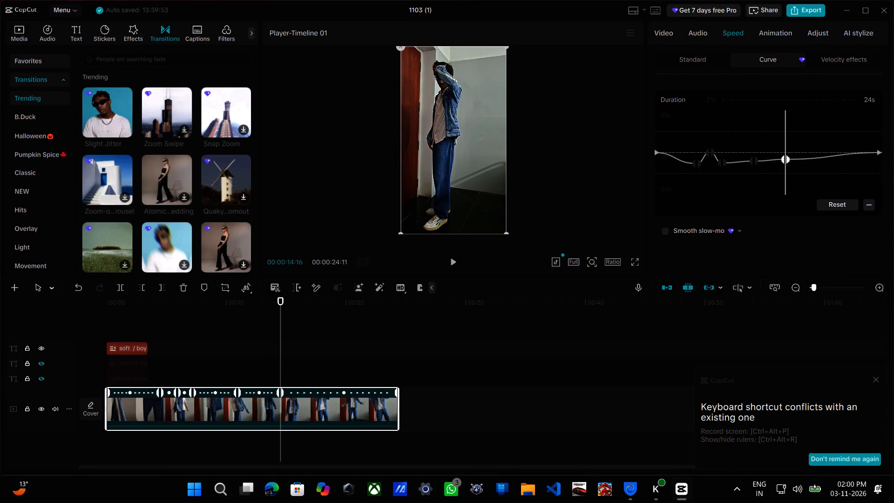
left_click_drag(783, 161, 785, 165)
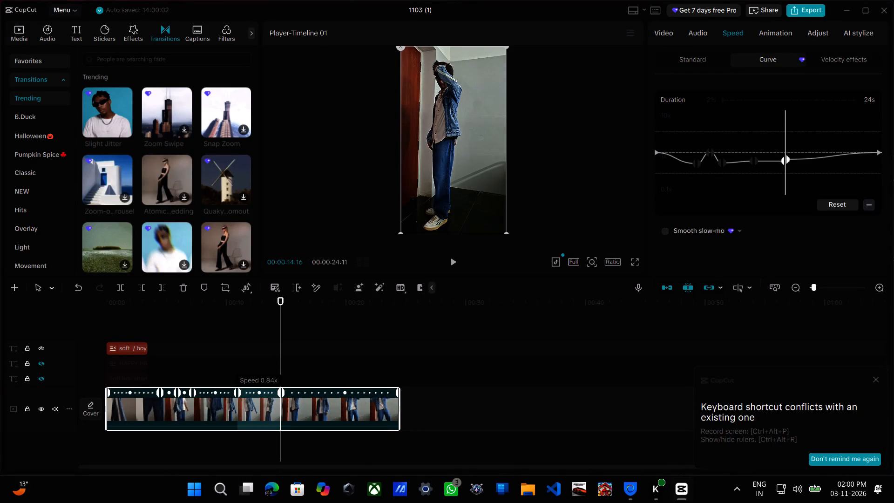
left_click_drag(785, 165, 785, 166)
left_click_drag(788, 157, 788, 164)
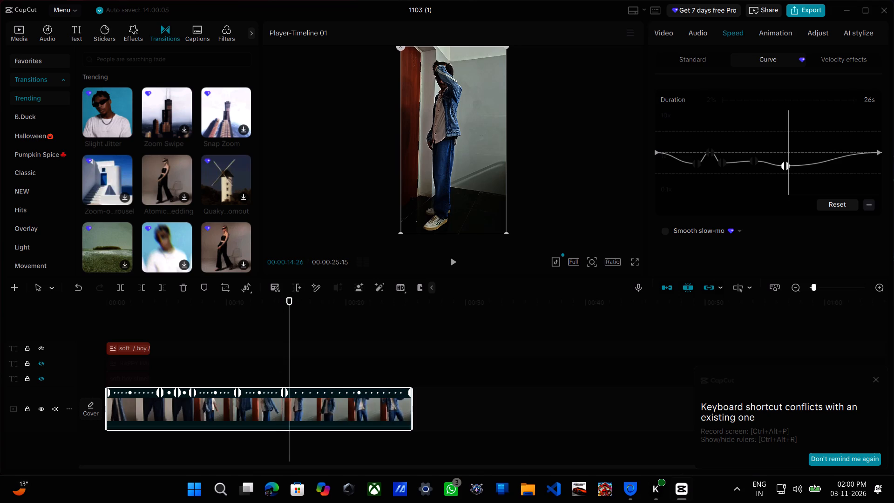
Play the video full screen from the start to 00:00:22:18 to review the pacing, then return to the editor.
left_click_drag(788, 139, 580, 141)
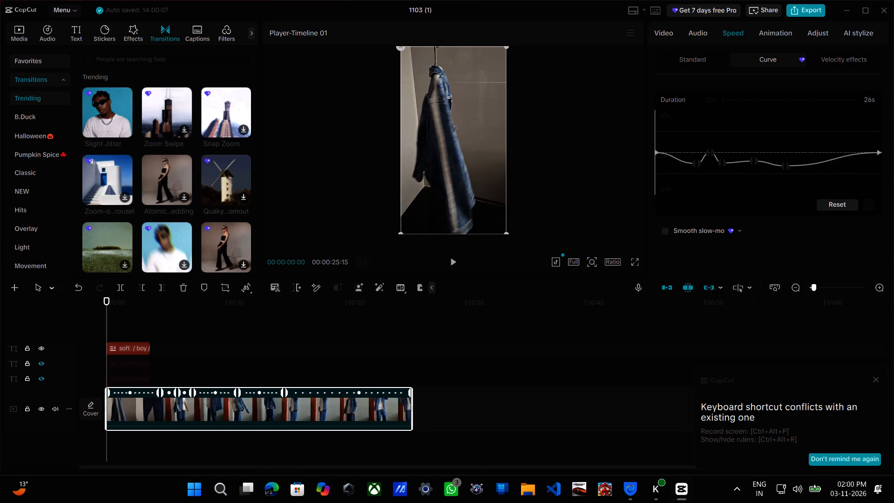
left_click(635, 259)
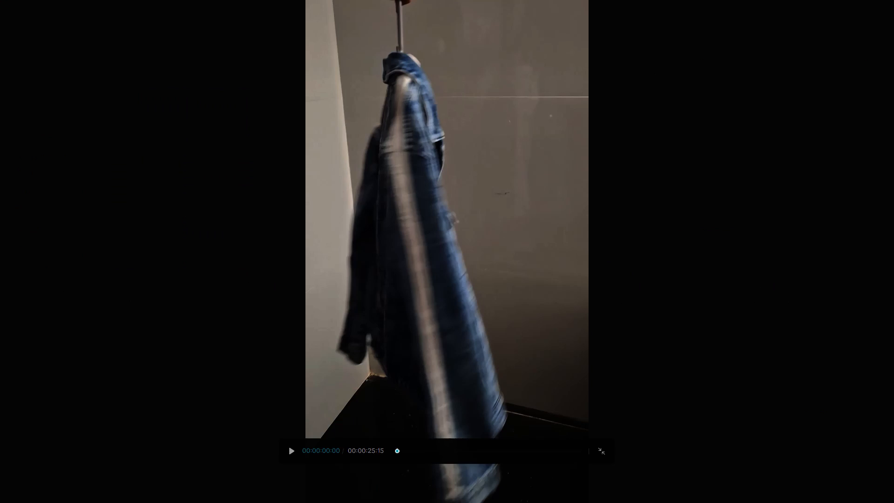
key("space")
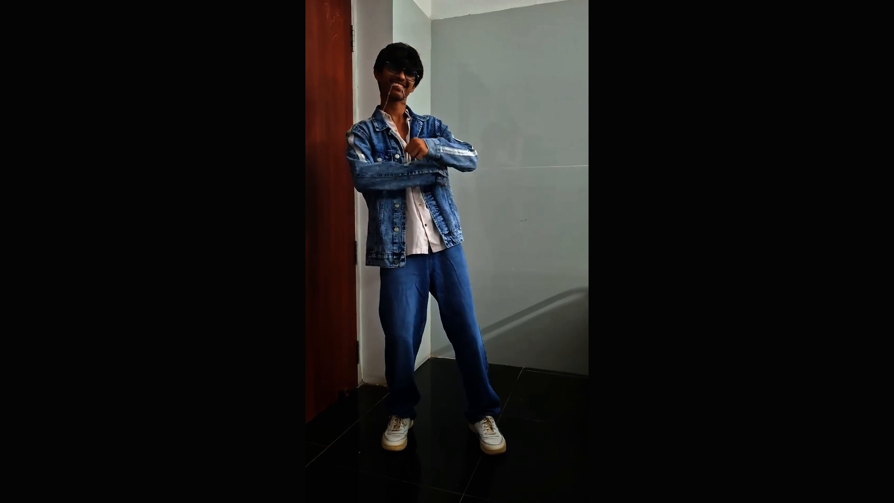
key("space")
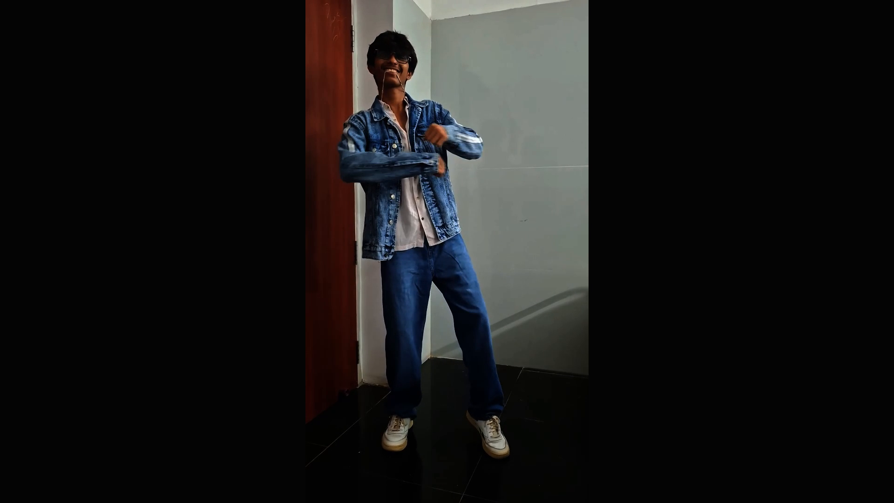
key("Escape")
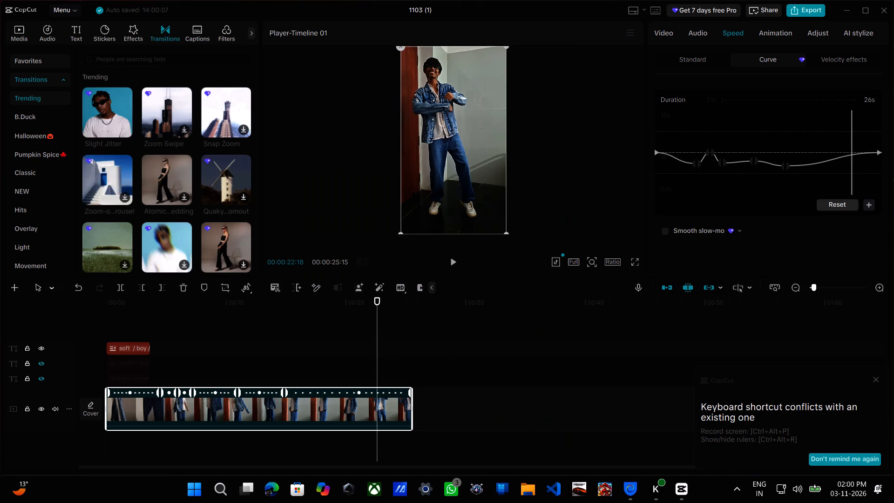
Add a speed curve point at 00:00:18:25, at the smiling front pose, and raise it to about the normal-speed line.
left_click_drag(851, 144, 822, 141)
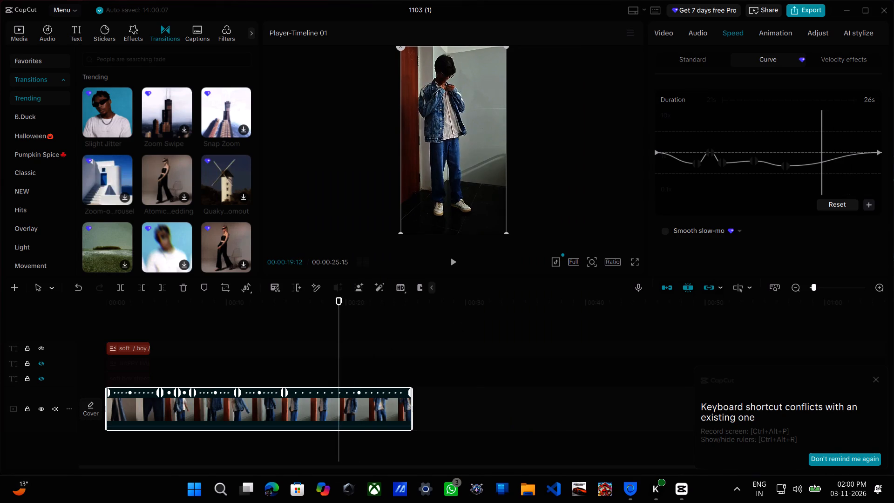
left_click_drag(822, 141, 819, 142)
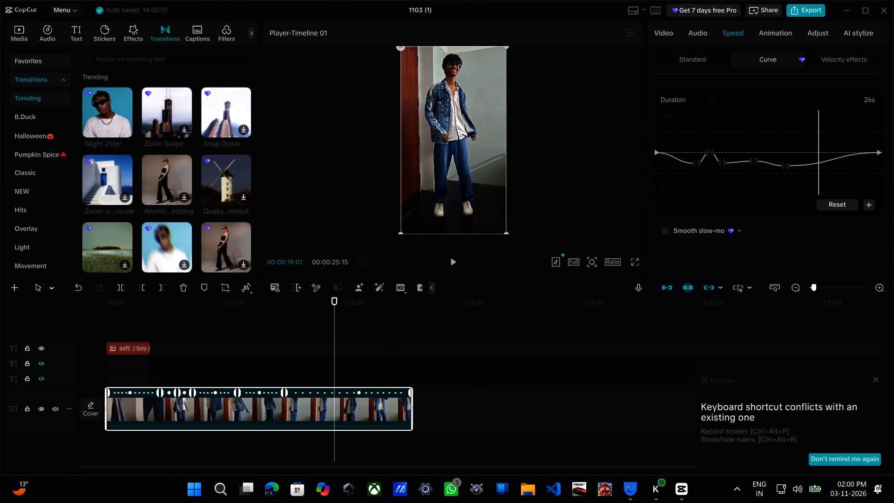
left_click_drag(819, 142, 817, 143)
left_click(872, 205)
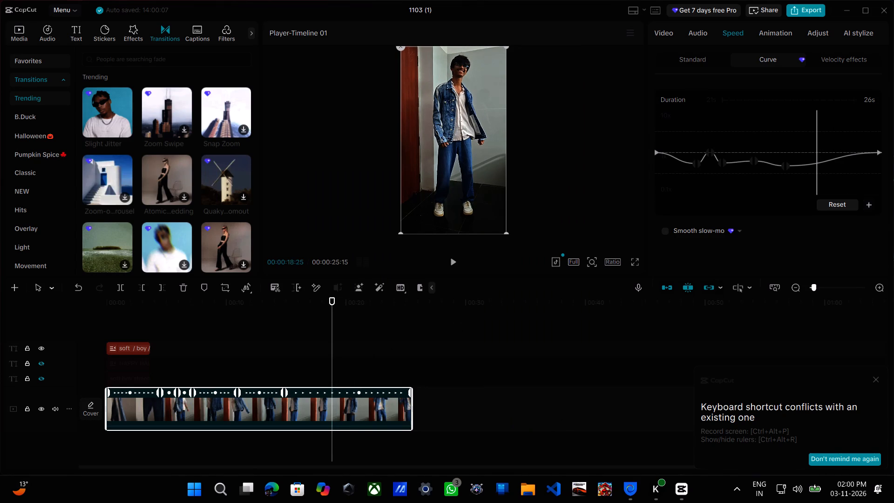
left_click_drag(814, 161, 813, 154)
left_click_drag(820, 163, 818, 154)
Add a speed curve point at 00:00:20:12, at the crossed-arms pose, and lower it below the normal-speed line.
left_click_drag(818, 138, 833, 138)
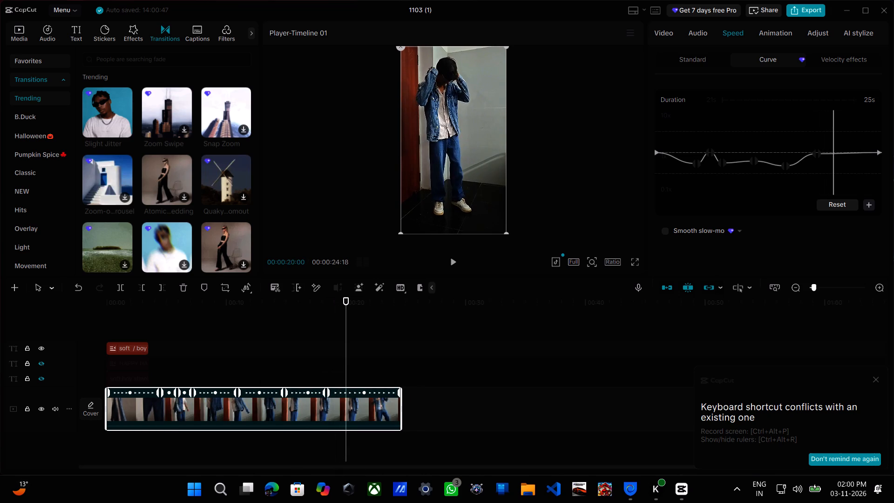
left_click_drag(833, 138, 838, 139)
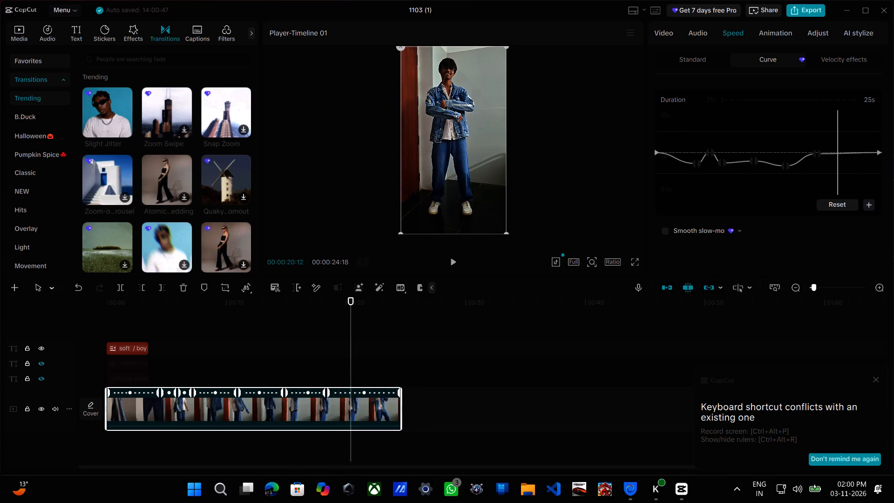
left_click(867, 206)
left_click_drag(833, 151, 839, 155)
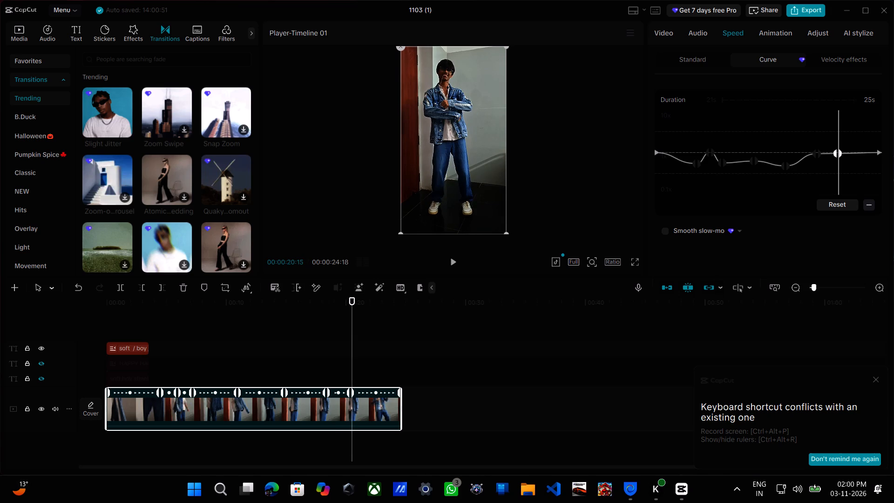
left_click_drag(836, 154, 837, 162)
left_click_drag(842, 151, 840, 156)
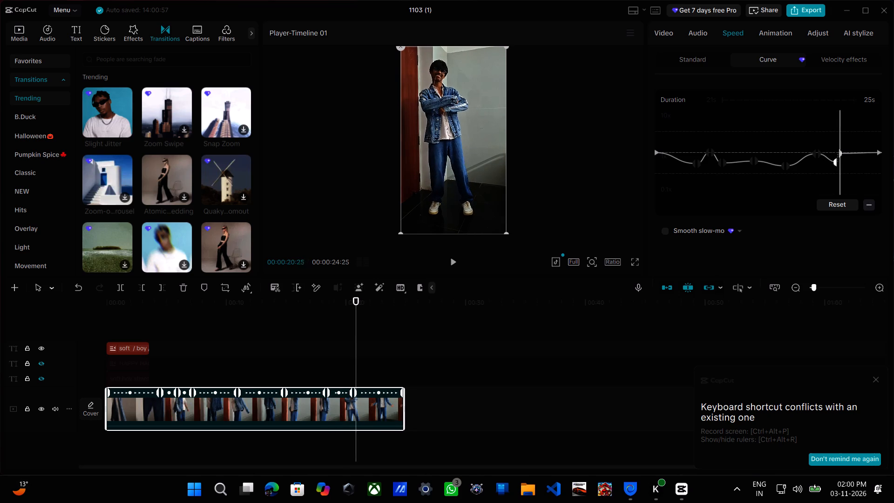
left_click_drag(840, 156, 838, 156)
left_click_drag(840, 152, 840, 159)
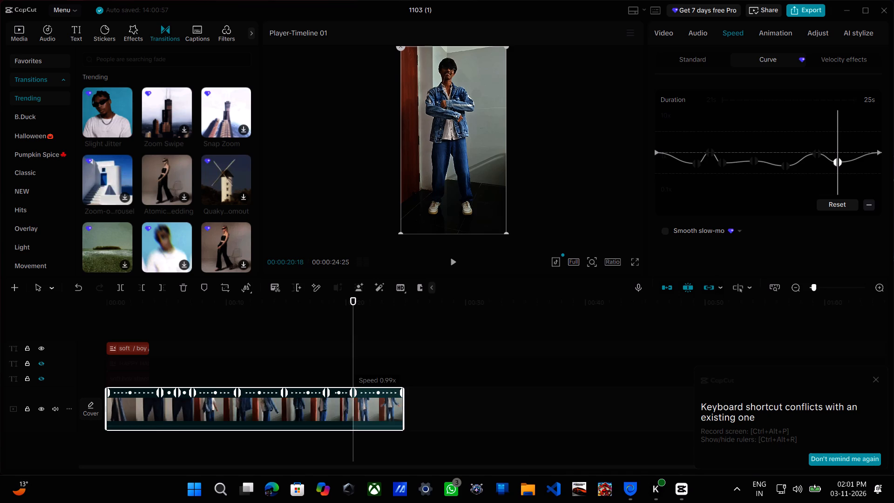
left_click_drag(840, 159, 840, 160)
Play the whole video full screen from start to end to review the updated speed curve, then return to the editor.
left_click_drag(840, 133, 601, 137)
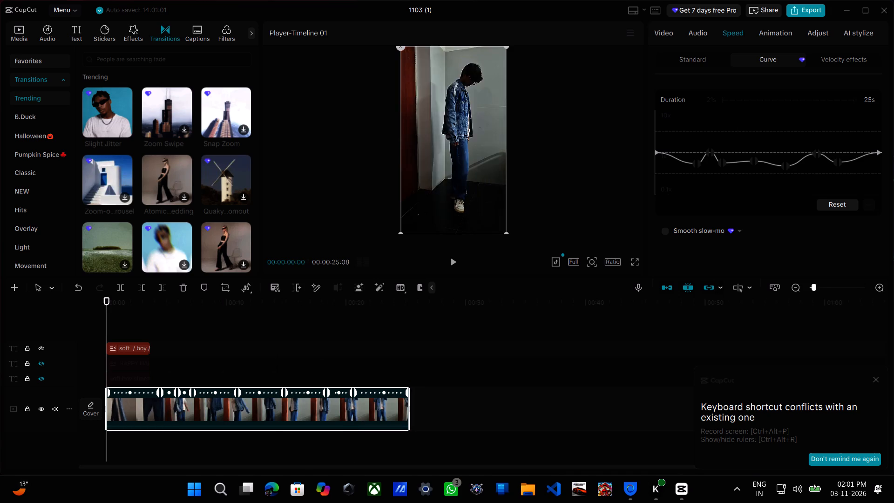
left_click_drag(601, 137, 598, 137)
left_click(637, 261)
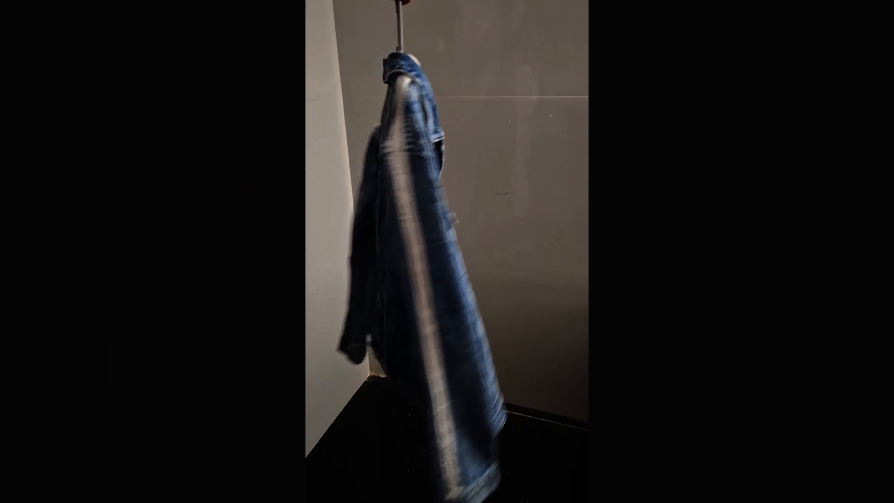
key("space")
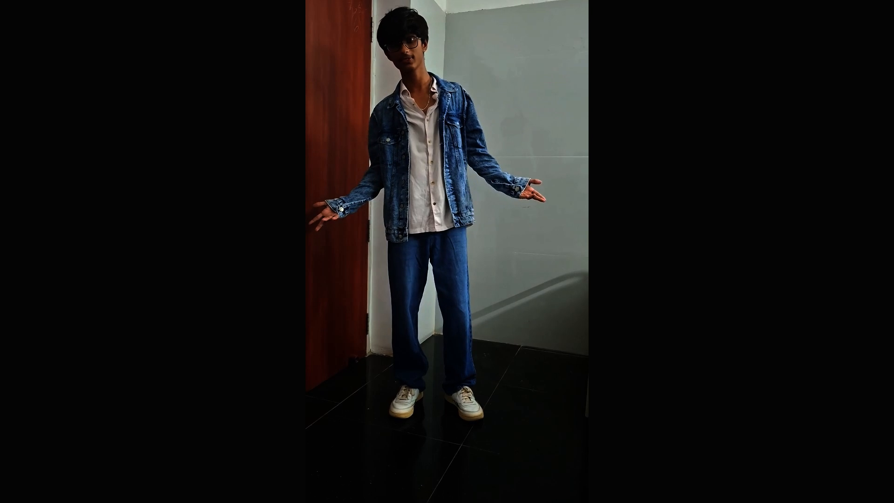
key("Escape")
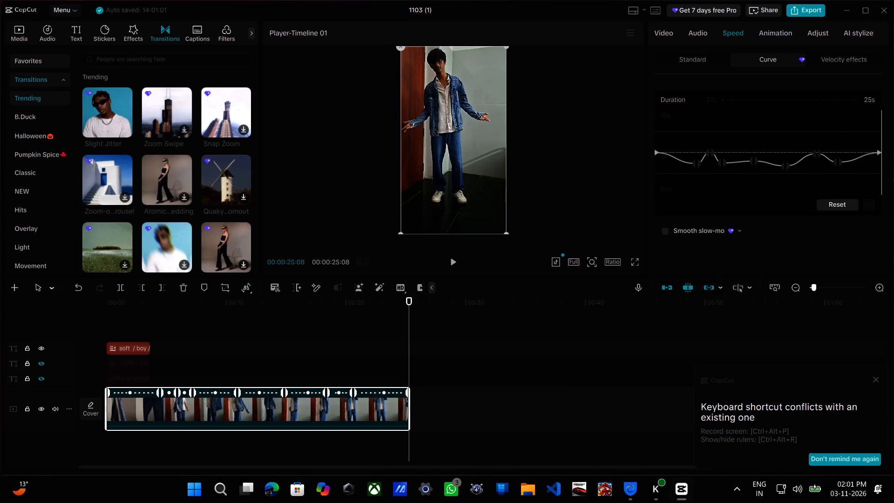
Scrub back through the jacket poses and replay from 00:00:17:07 to about 00:00:19:21 to examine the pose changes.
left_click_drag(410, 341, 405, 340)
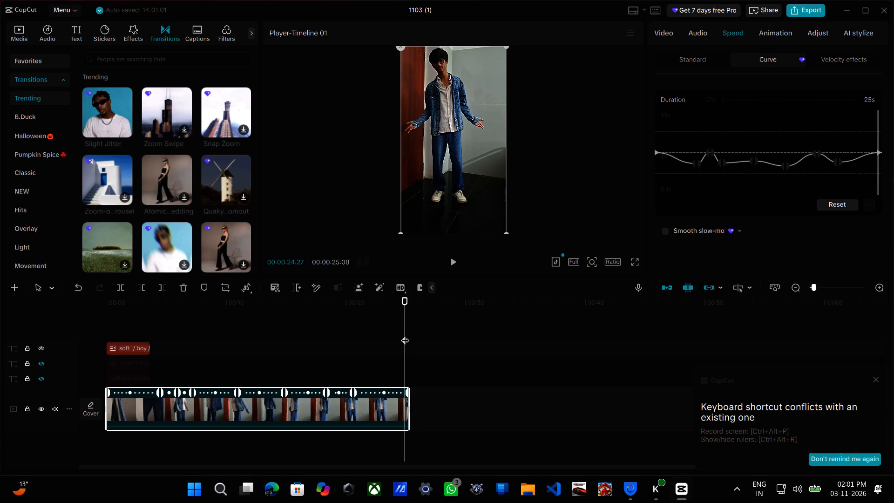
left_click_drag(404, 333, 329, 333)
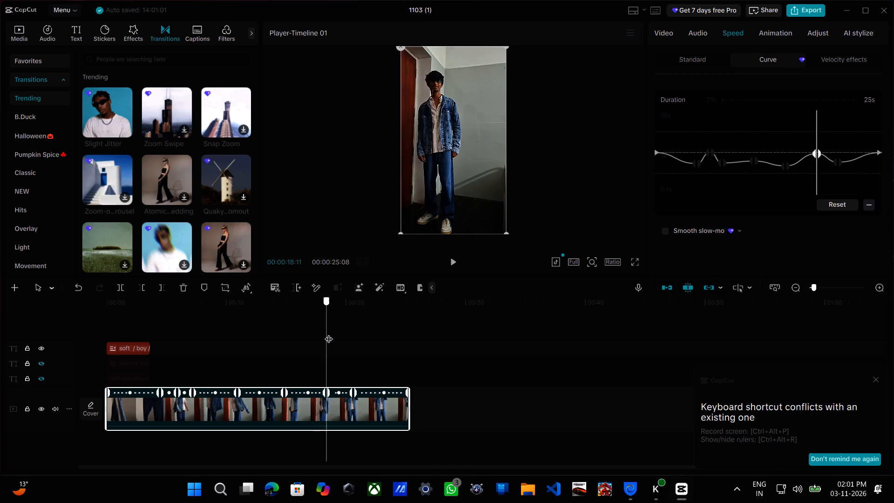
left_click_drag(329, 333, 299, 332)
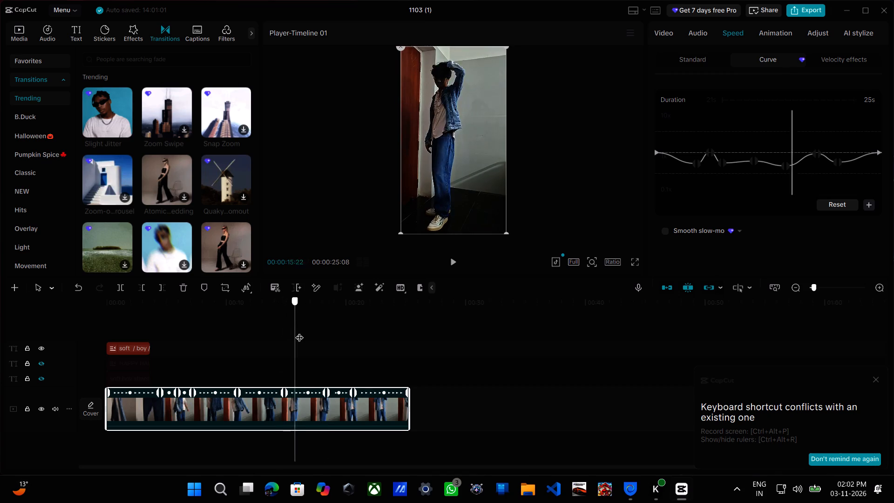
left_click_drag(299, 332, 313, 332)
key("space")
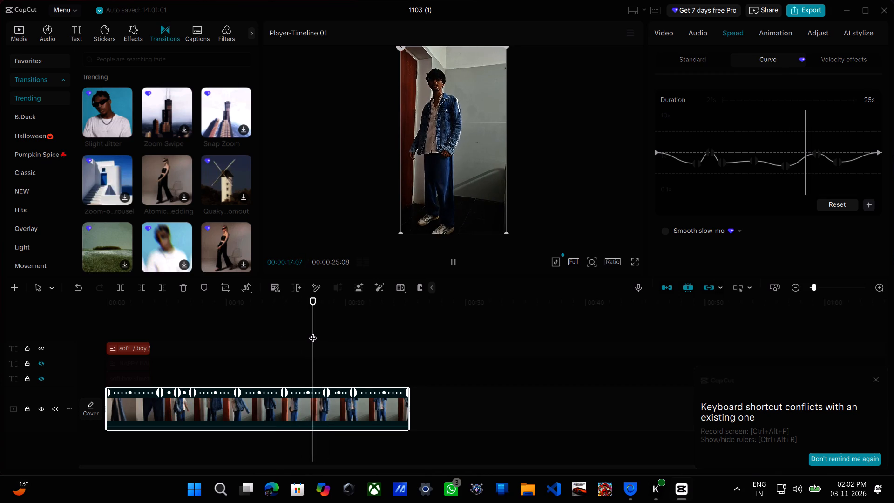
key("space")
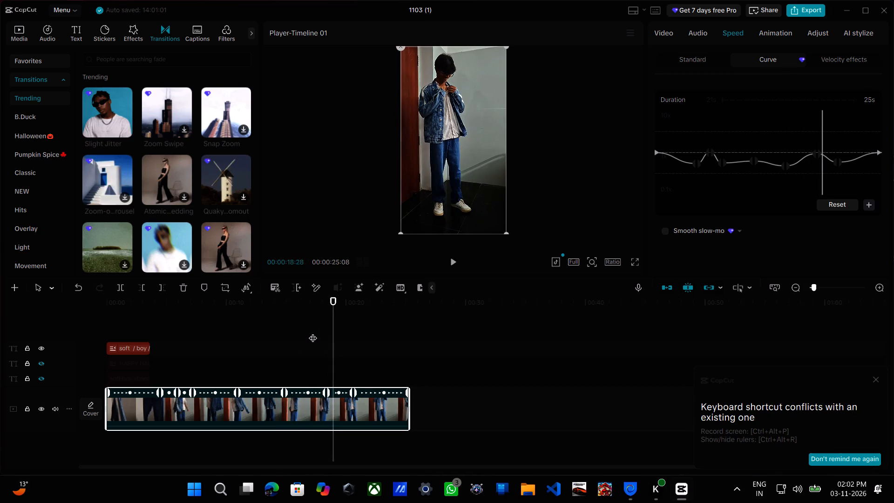
key("space")
key("space")
key("space")
key("space")
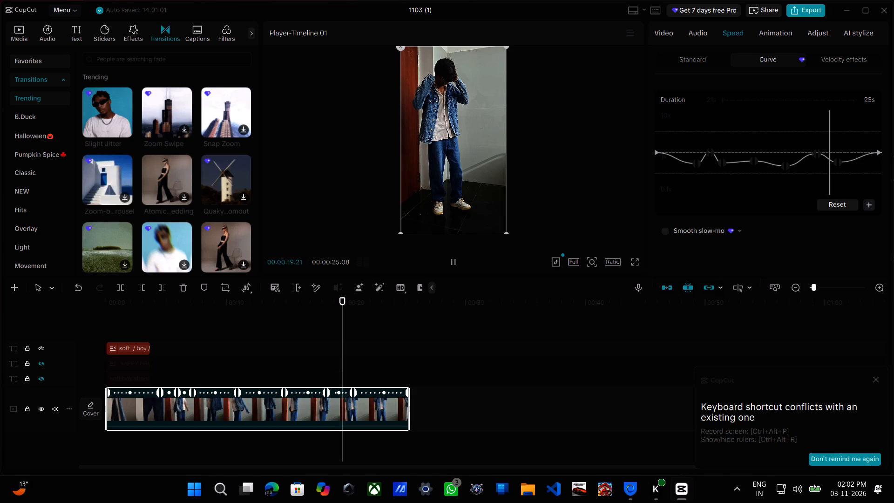
Place the playhead at 00:00:18:15, at the smiling front pose, and browse the trending body effects.
left_click_drag(341, 332, 339, 331)
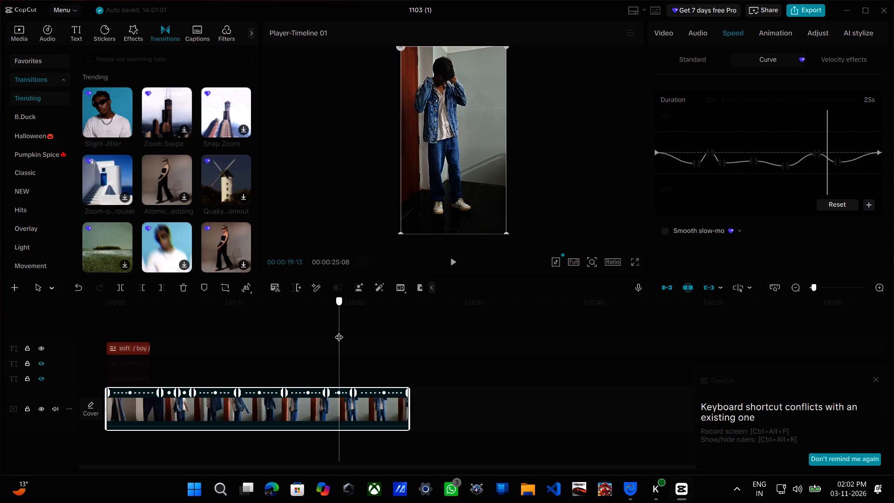
left_click_drag(339, 331, 331, 332)
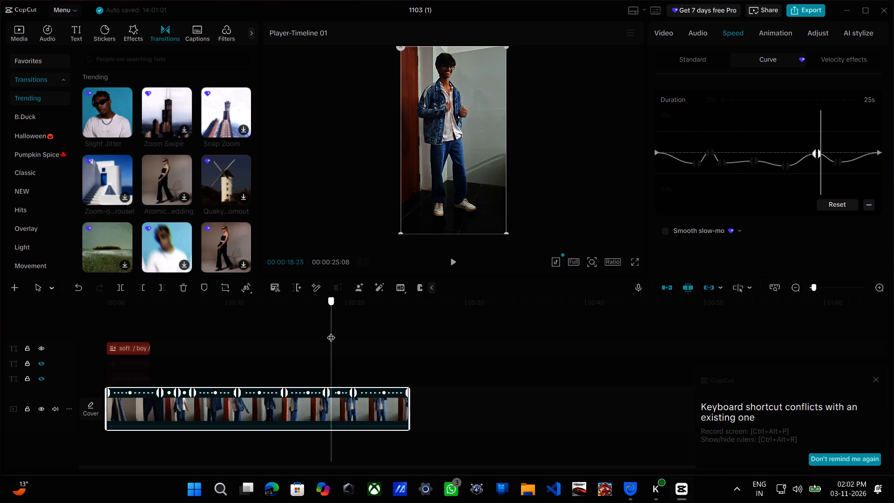
left_click_drag(331, 332, 328, 333)
left_click(130, 28)
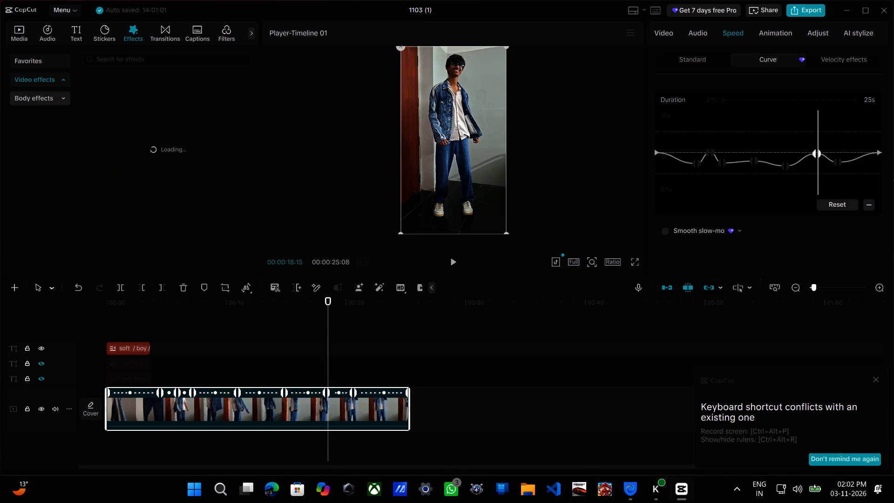
left_click(51, 97)
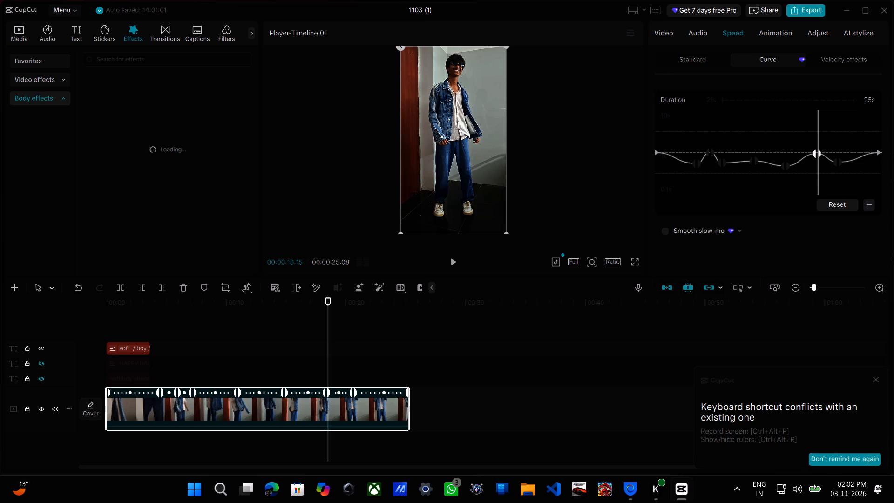
left_click(57, 102)
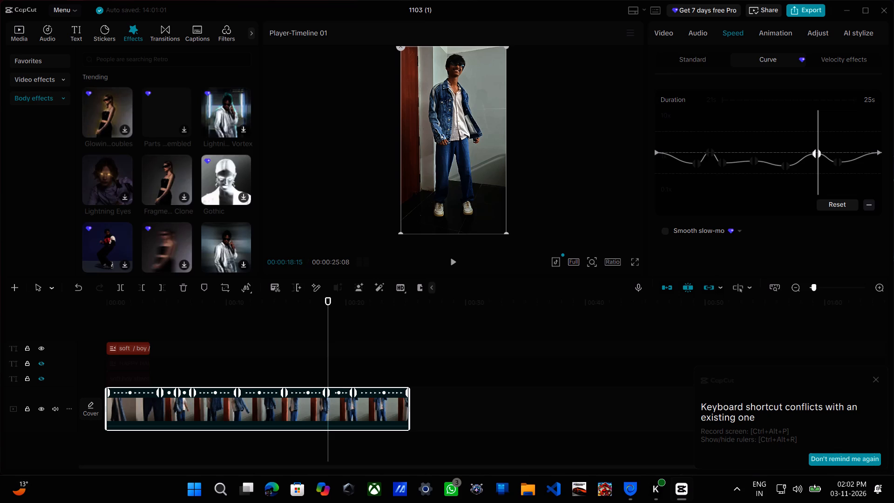
scroll(133, 165, "down", 1)
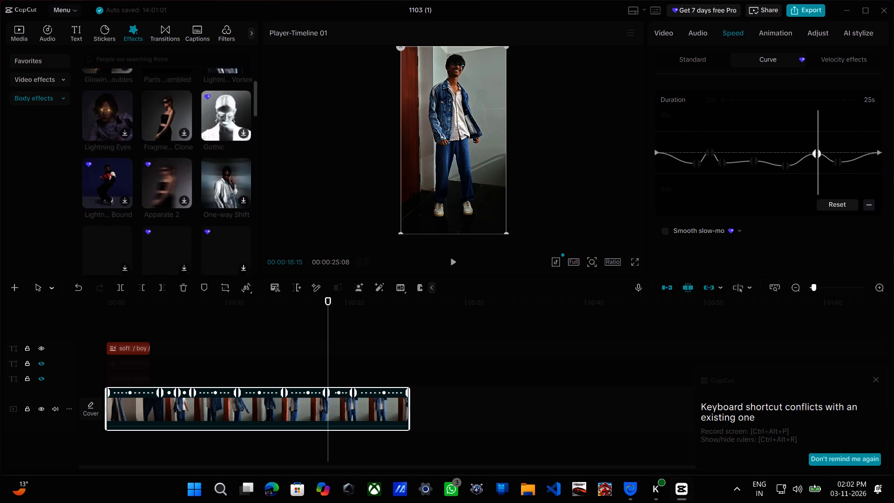
scroll(133, 165, "down", 2)
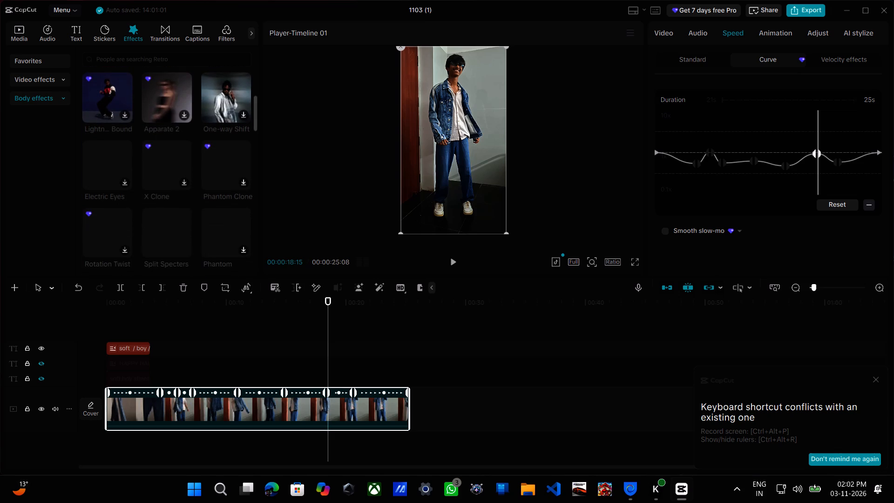
scroll(133, 165, "down", 2)
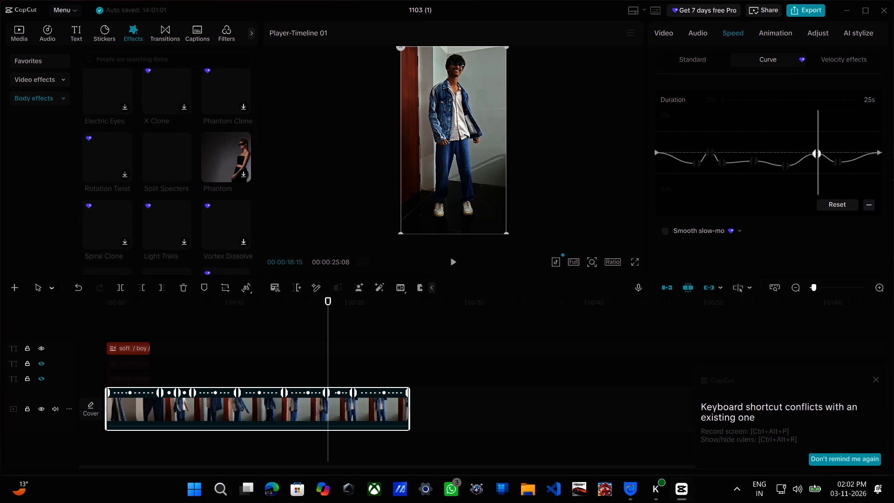
scroll(133, 165, "down", 2)
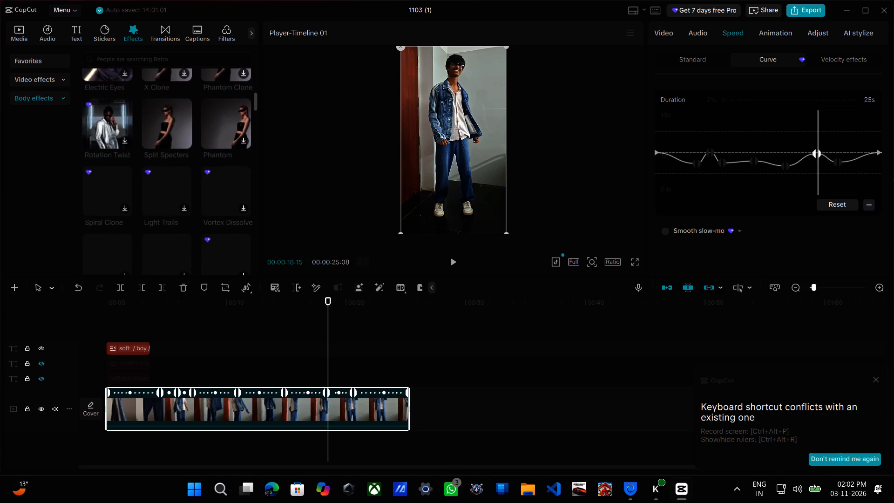
scroll(133, 165, "left", 1)
scroll(133, 165, "down", 1)
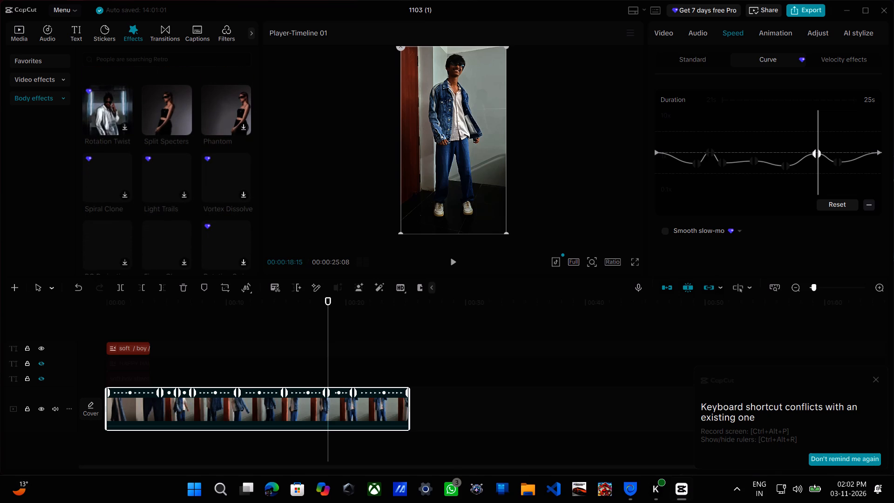
scroll(134, 160, "down", 1)
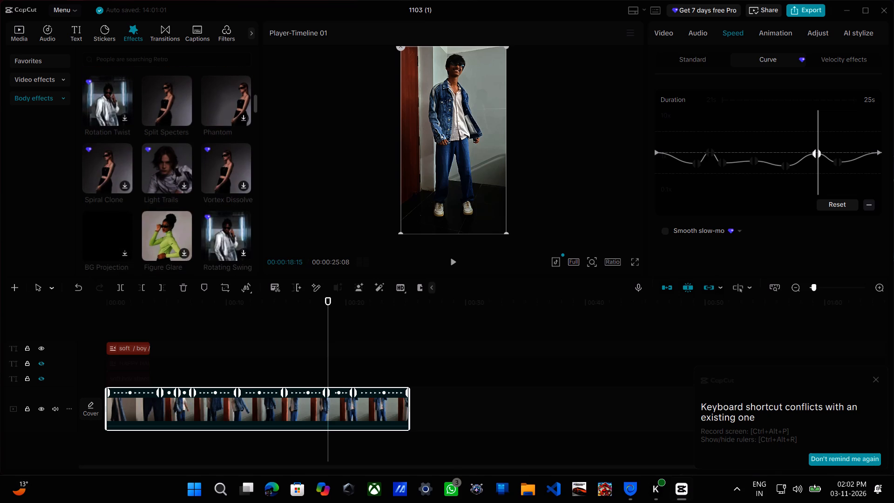
scroll(134, 160, "down", 1)
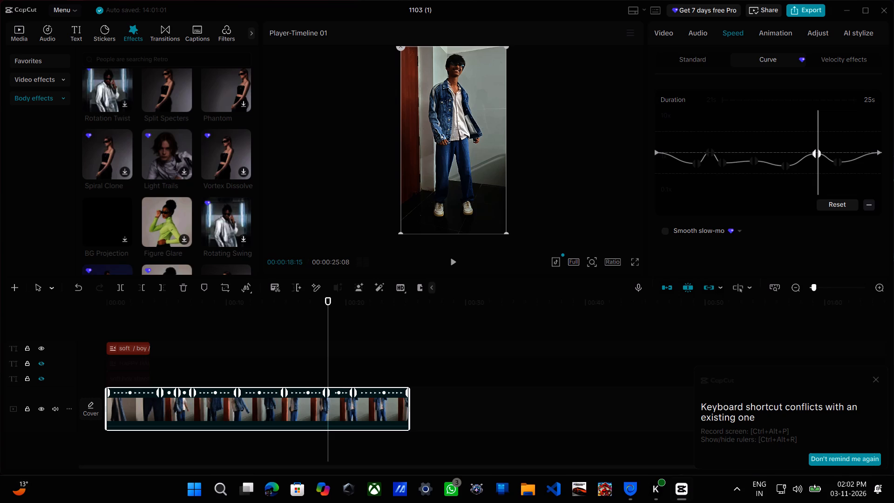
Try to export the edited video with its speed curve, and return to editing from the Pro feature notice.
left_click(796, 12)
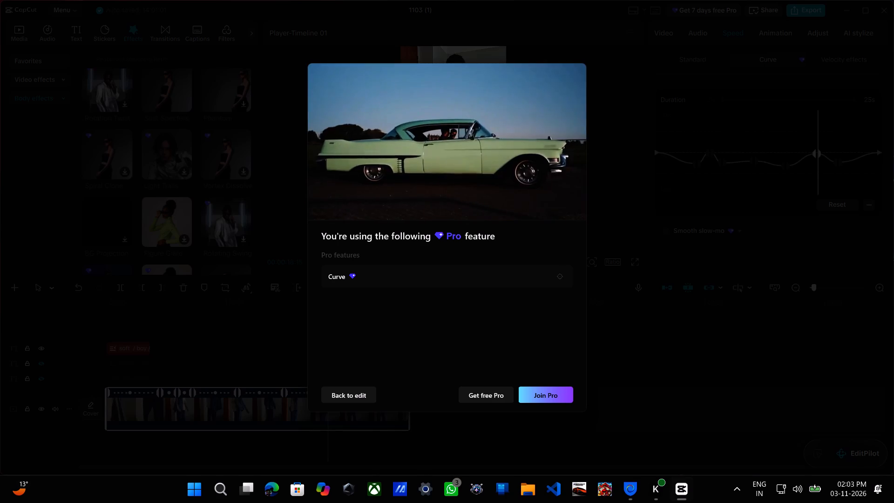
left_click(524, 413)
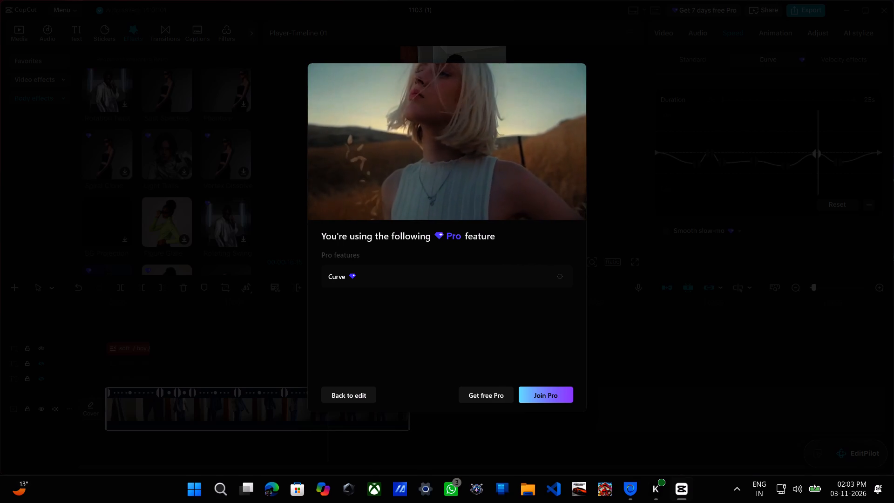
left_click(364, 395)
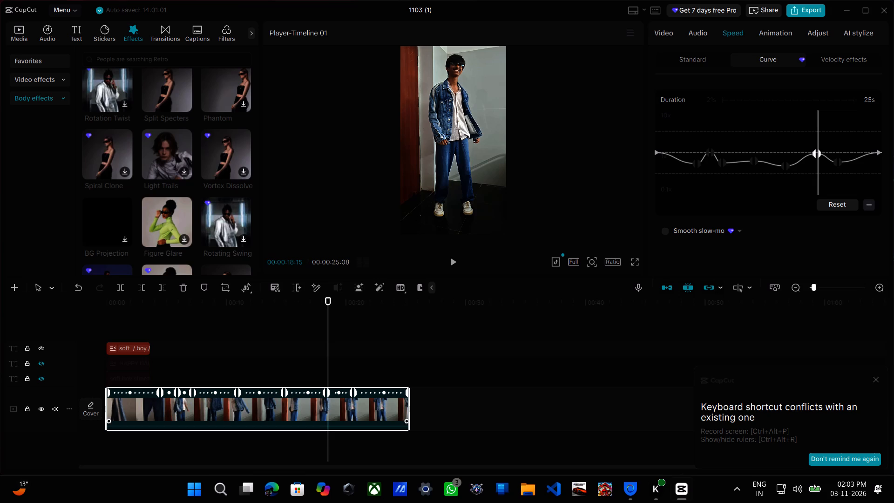
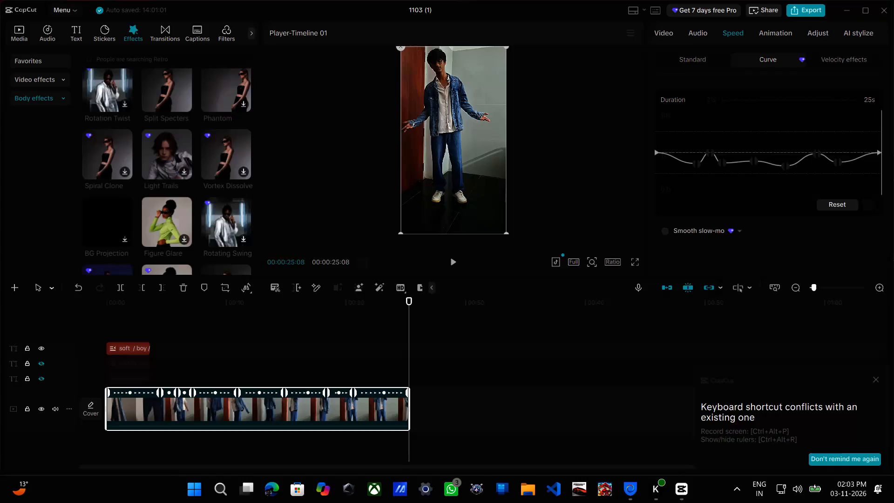
Return the playhead to 00:00:00:00 and look through the clip's speed curve presets, velocity effects and standard speed settings.
left_click_drag(411, 318, 43, 322)
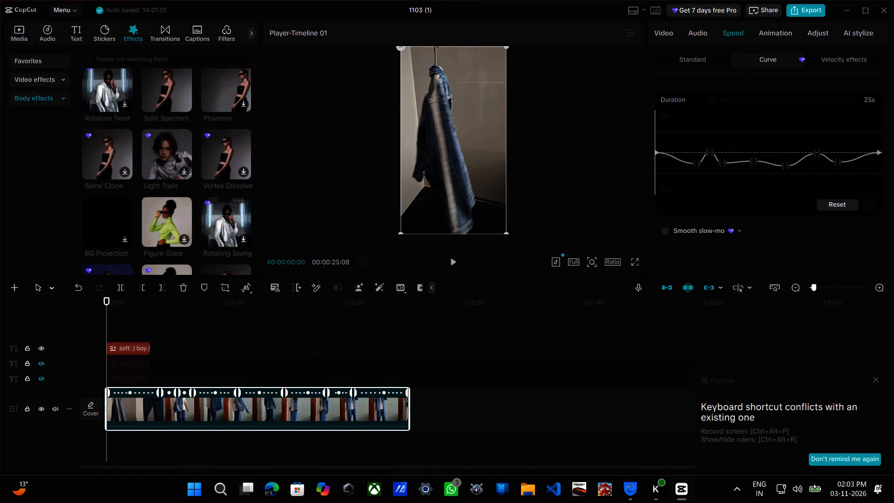
scroll(698, 89, "up", 2)
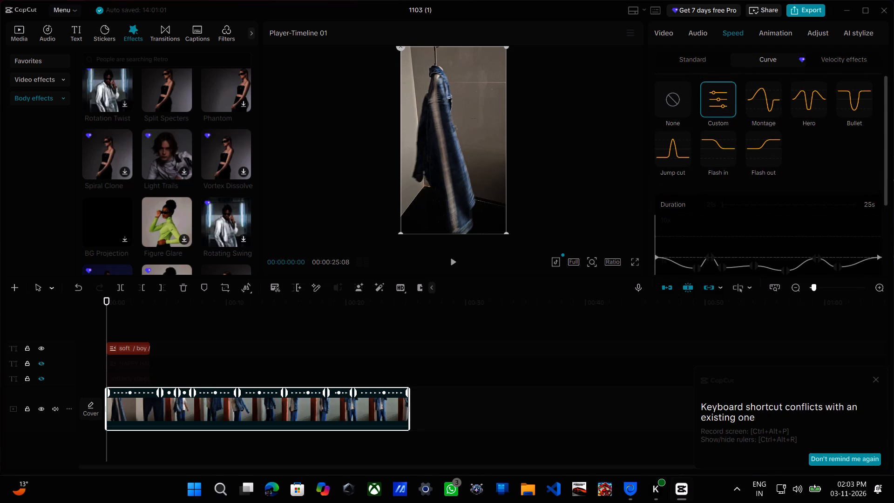
scroll(698, 89, "up", 8)
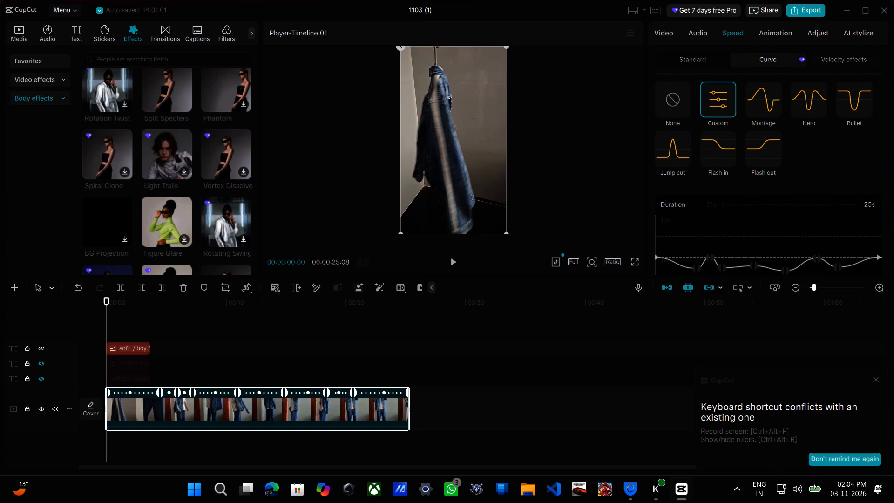
left_click(830, 61)
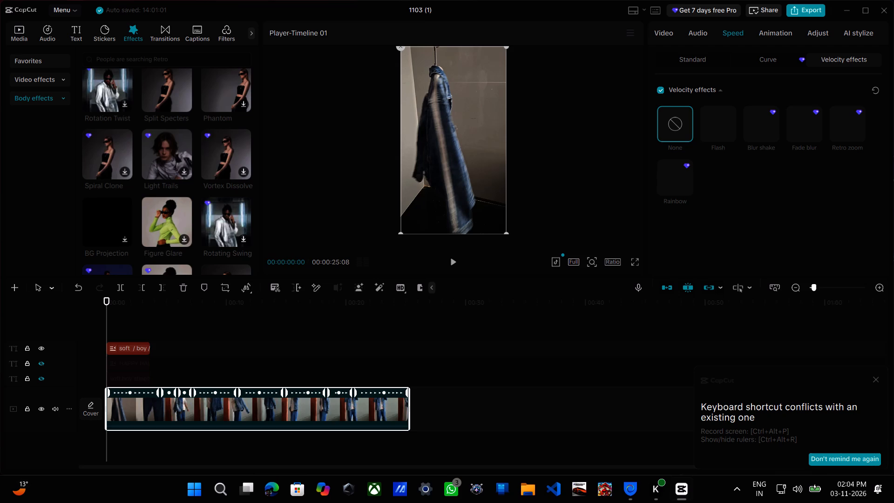
left_click(665, 66)
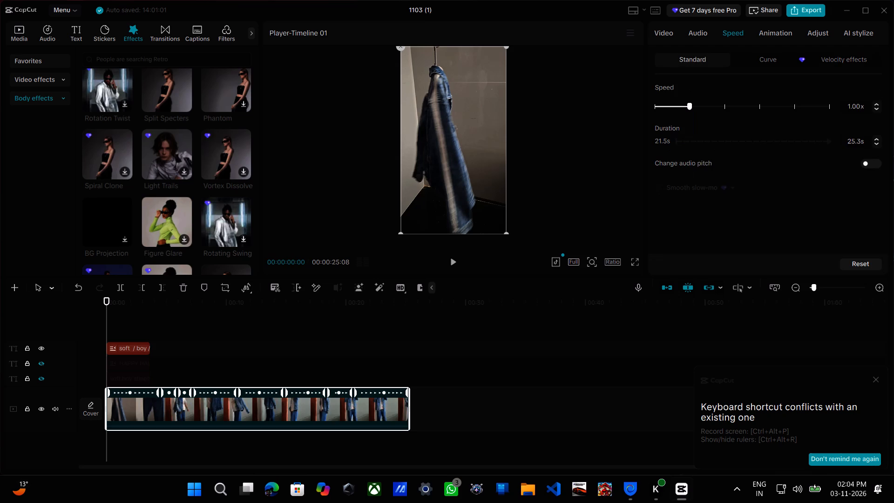
scroll(665, 154, "down", 1)
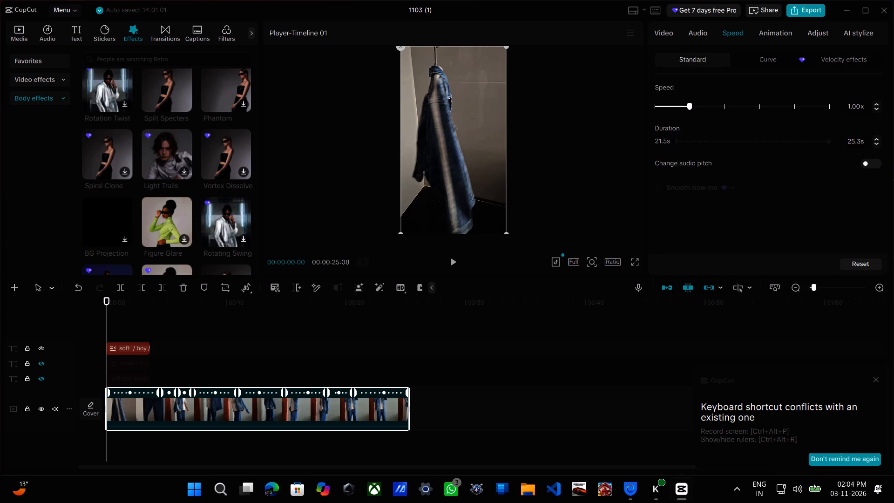
Open the editor's main application options.
left_click(74, 10)
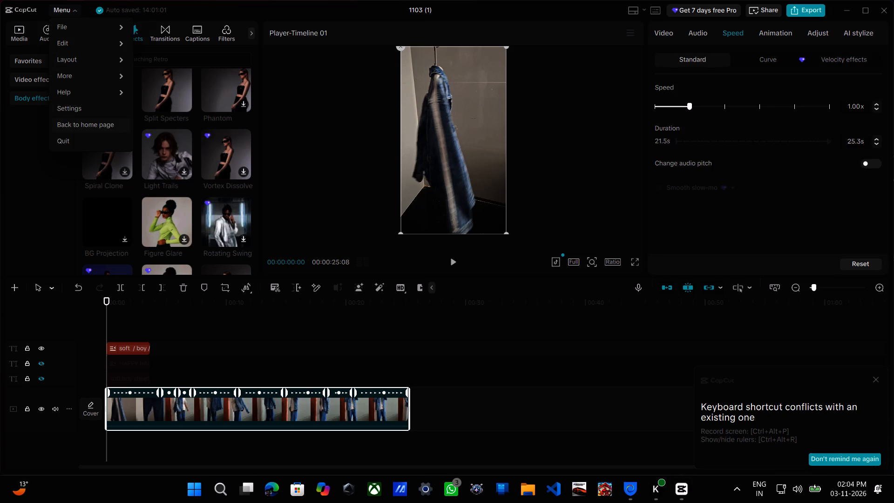
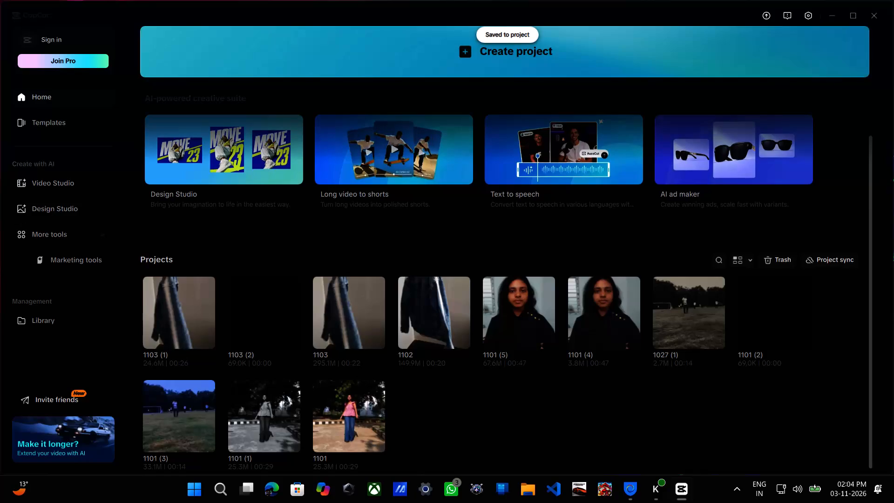
Move the empty project 1103 (2) from the Projects list to the trash.
scroll(304, 258, "down", 1)
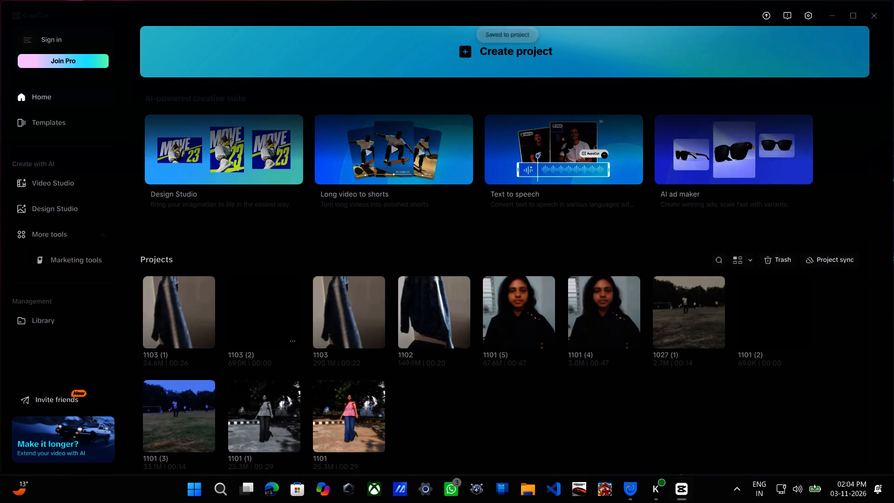
left_click(293, 336)
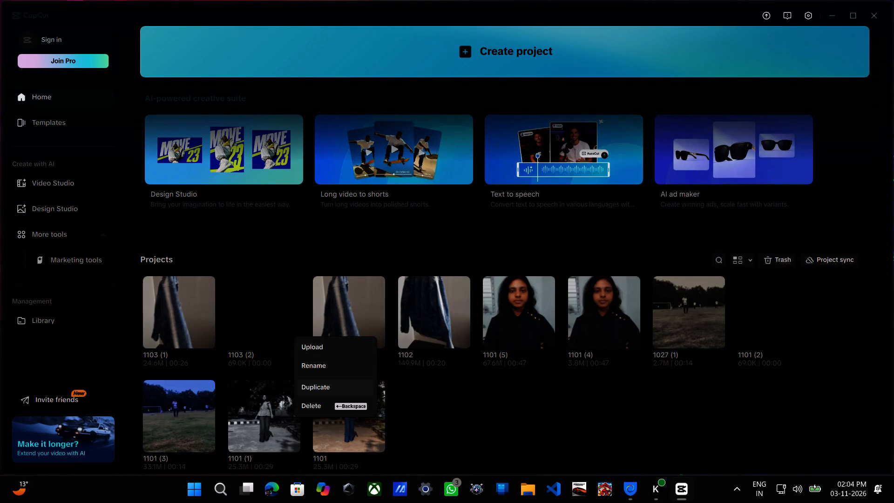
left_click(328, 404)
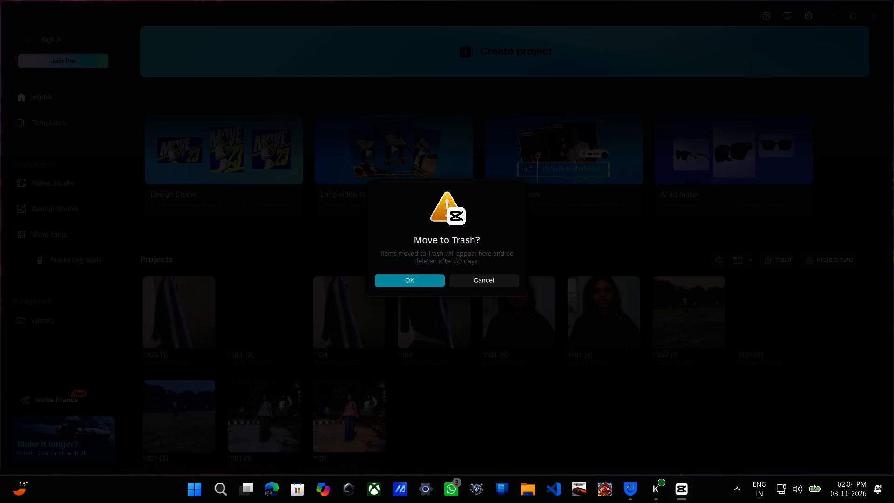
left_click(414, 283)
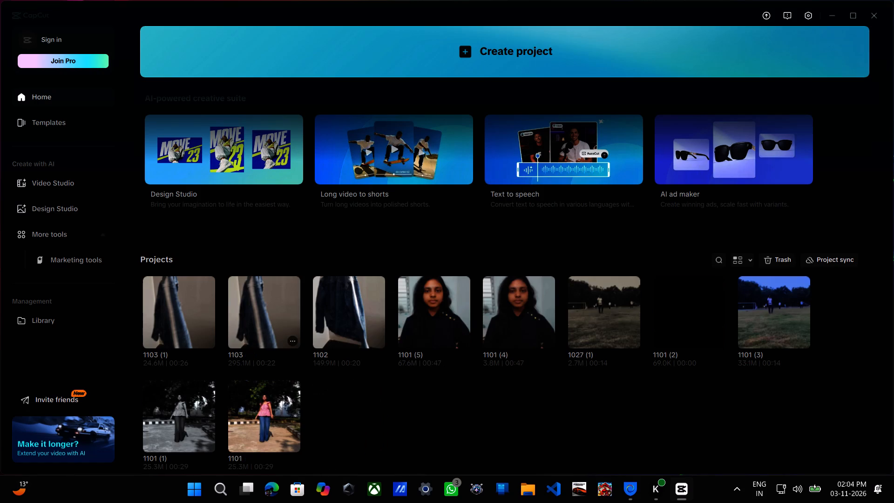
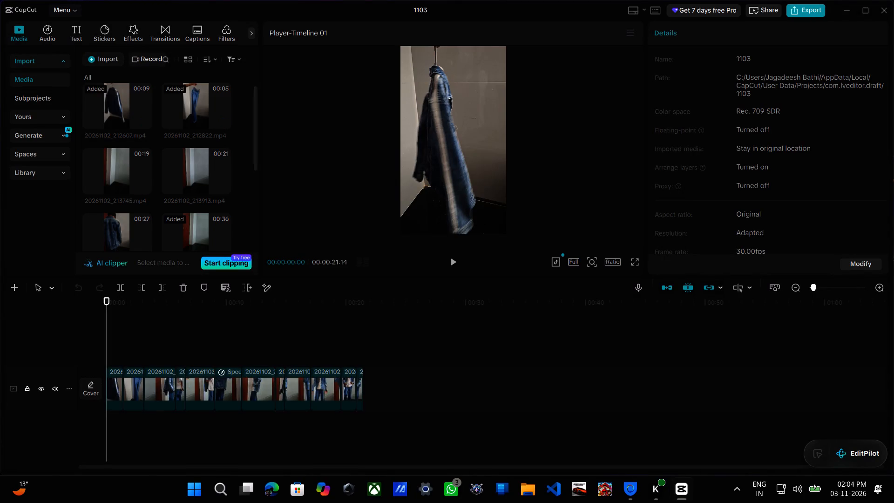
Inspect the second clip's standard speed settings and play the 1103 timeline from the start to about 15 seconds.
left_click(138, 385)
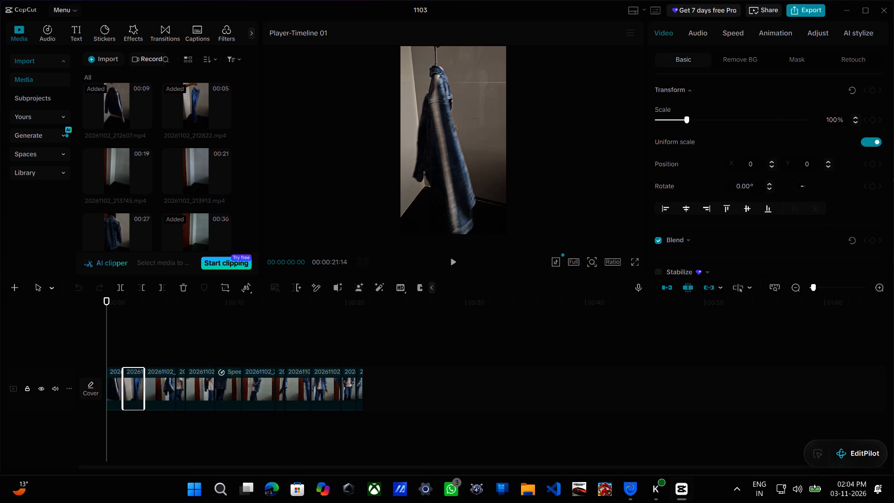
left_click(731, 30)
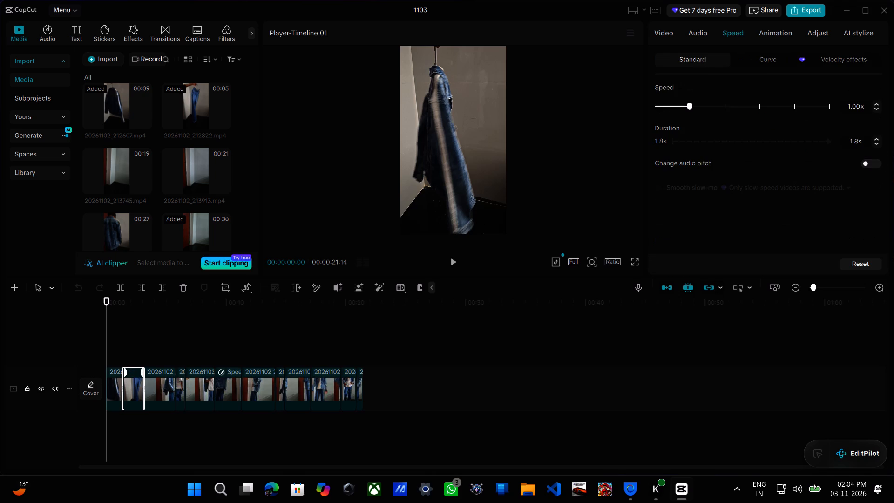
key("space")
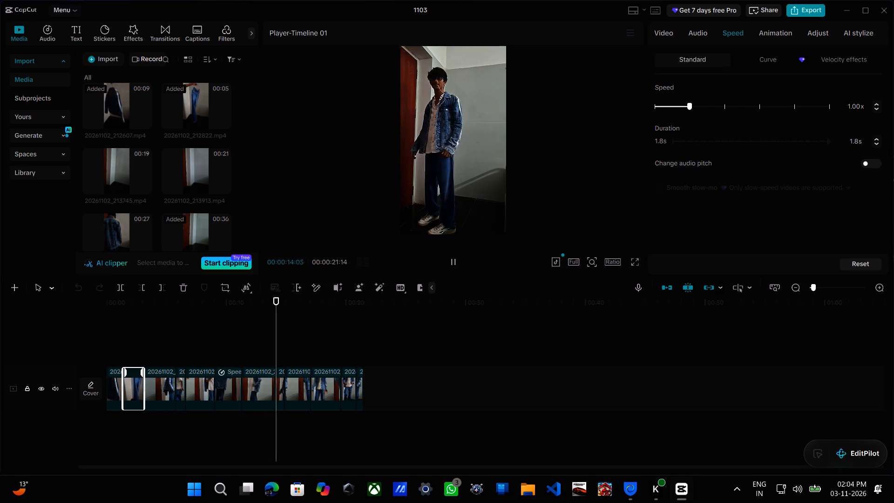
key("space")
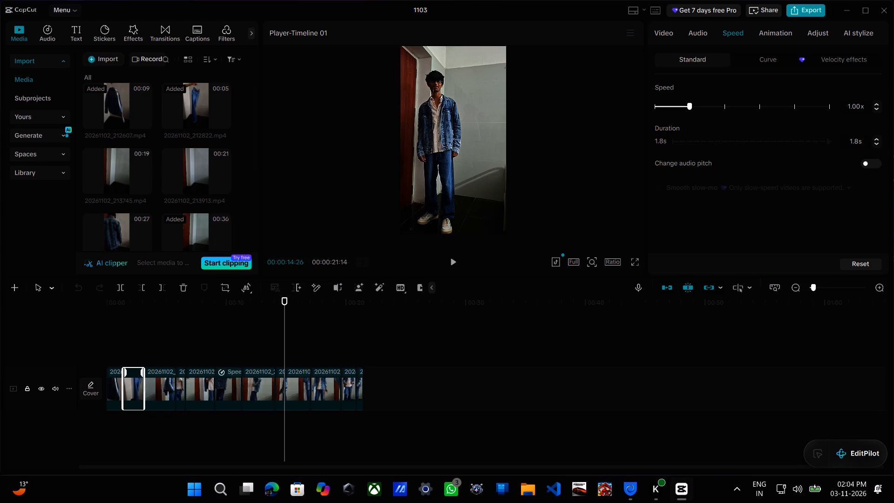
Leave project 1103 and go back to the home page.
left_click(76, 10)
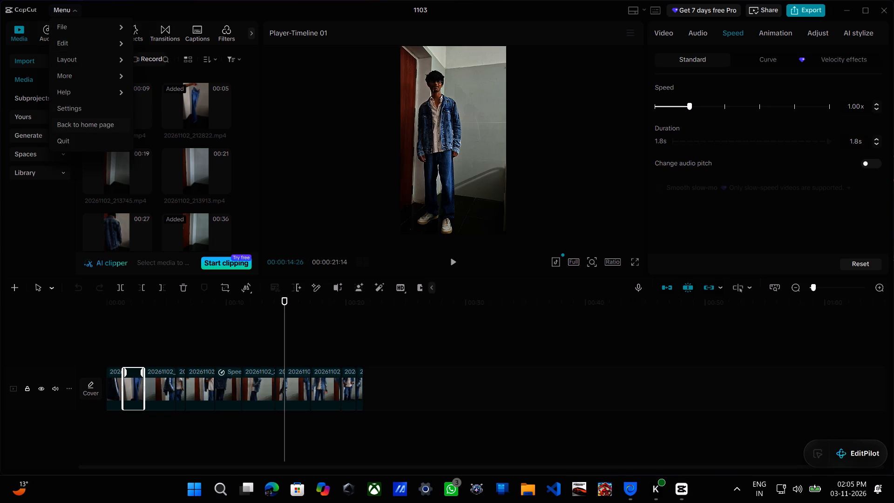
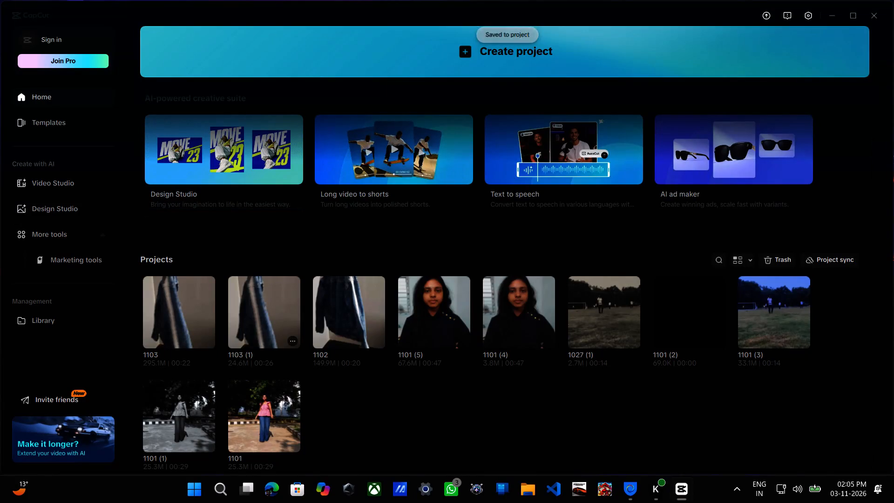
Open the options for project 1103 (1) in the projects list.
left_click(295, 339)
left_click(295, 339)
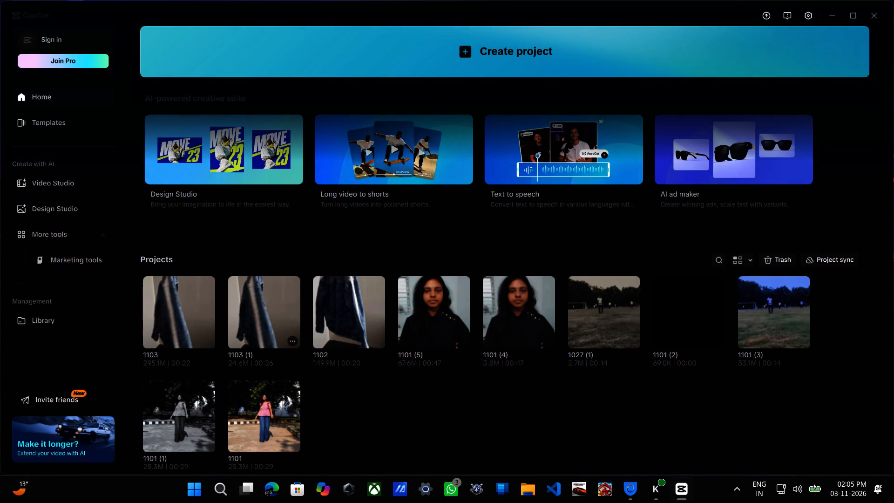
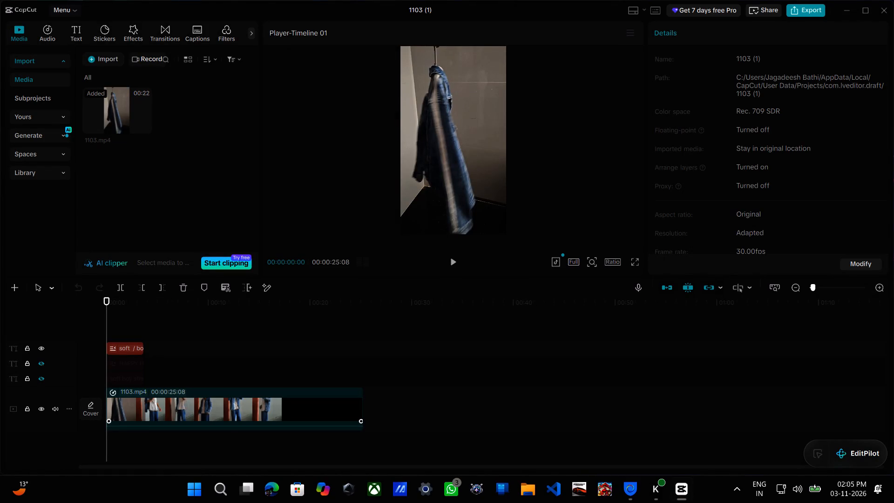
Select the 1103.mp4 clip on the timeline and play the edit from the beginning to review it.
left_click(158, 407)
key("space")
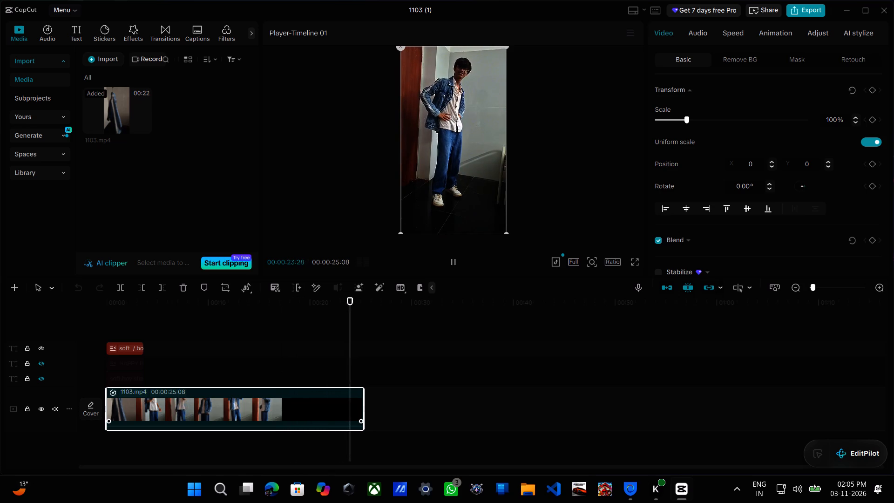
Examine the 1103.mp4 clip's custom speed curve and return the playhead to the start of the timeline.
left_click(736, 31)
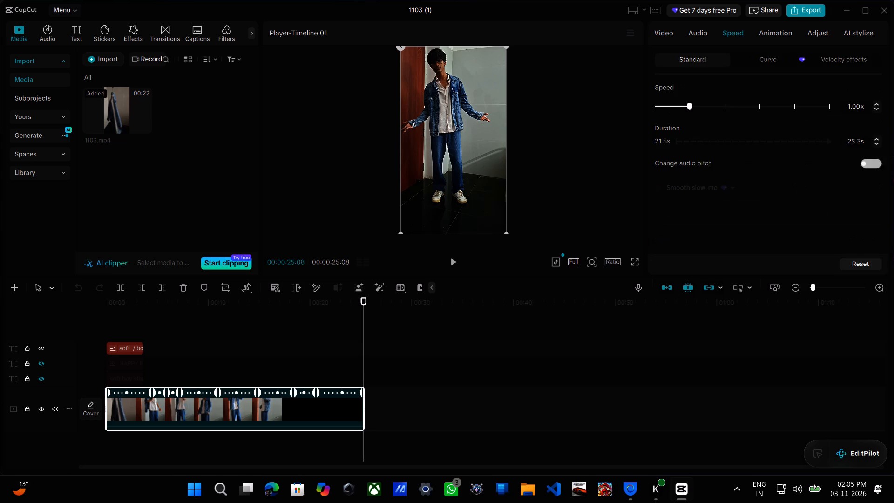
left_click(747, 64)
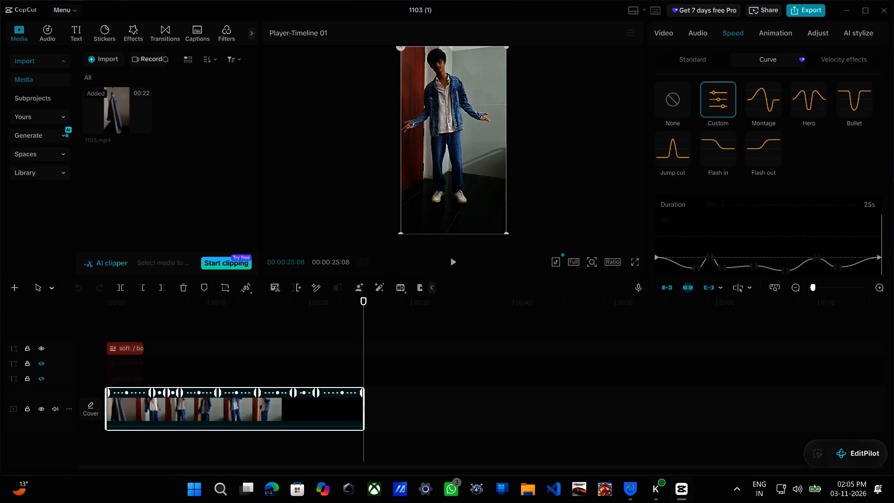
scroll(696, 78, "down", 1)
scroll(696, 78, "up", 1)
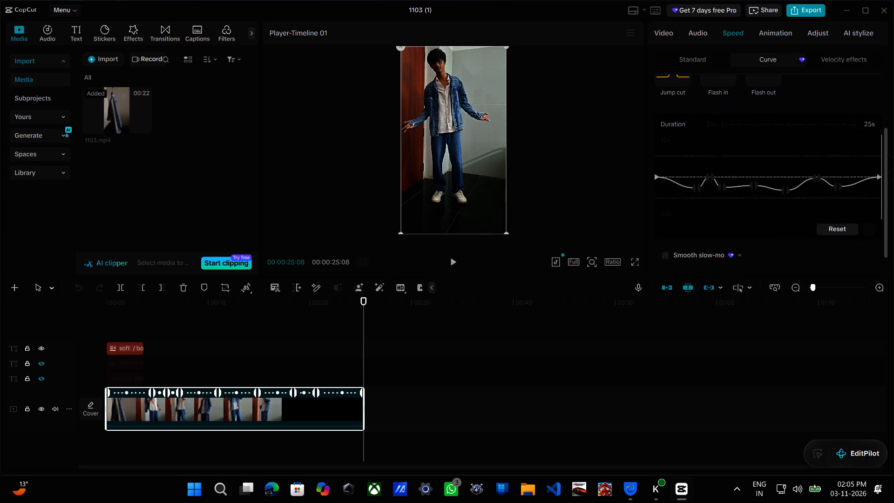
scroll(696, 78, "up", 1)
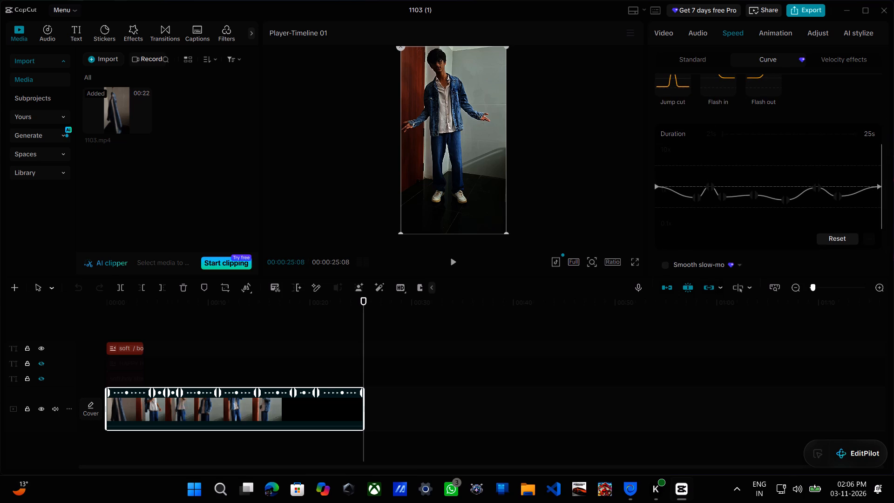
left_click_drag(365, 299, 72, 278)
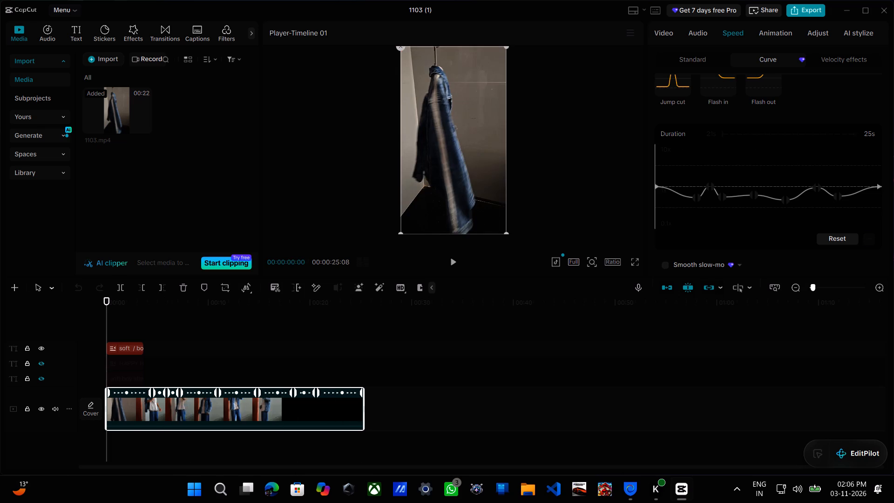
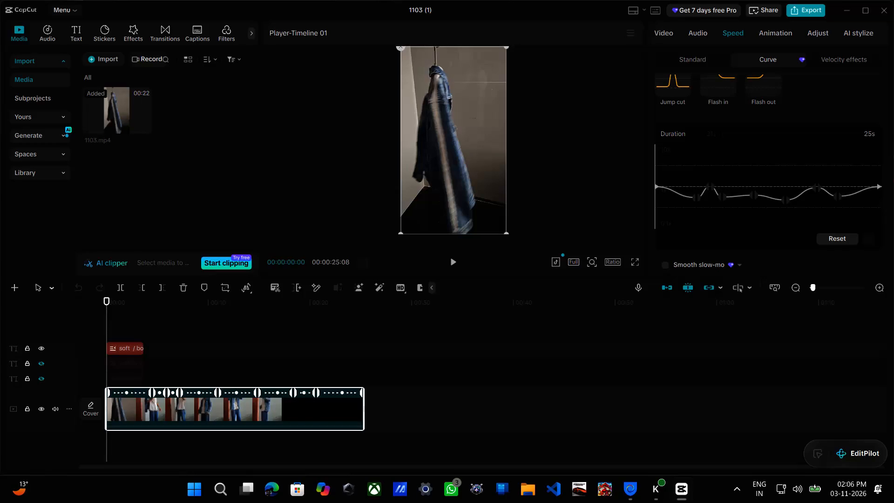
Remove the custom speed curve from the 1103.mp4 clip by setting its curve preset to None.
left_click(242, 406)
scroll(721, 156, "up", 1)
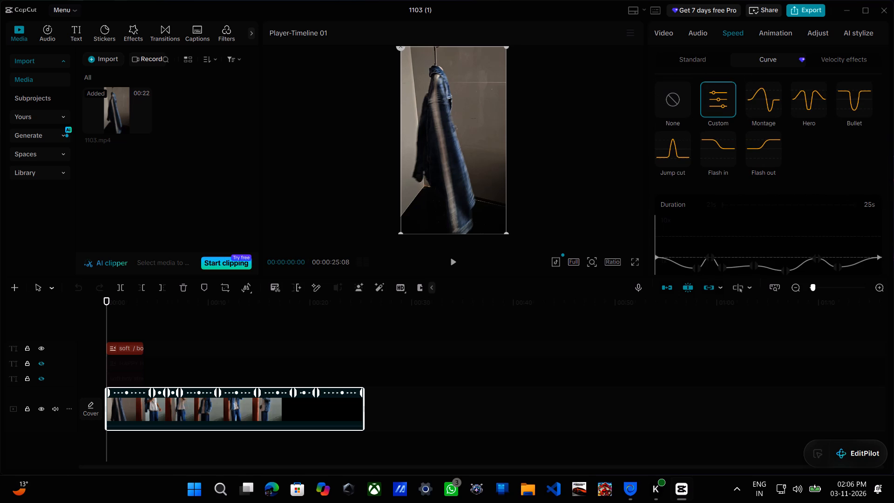
left_click(682, 106)
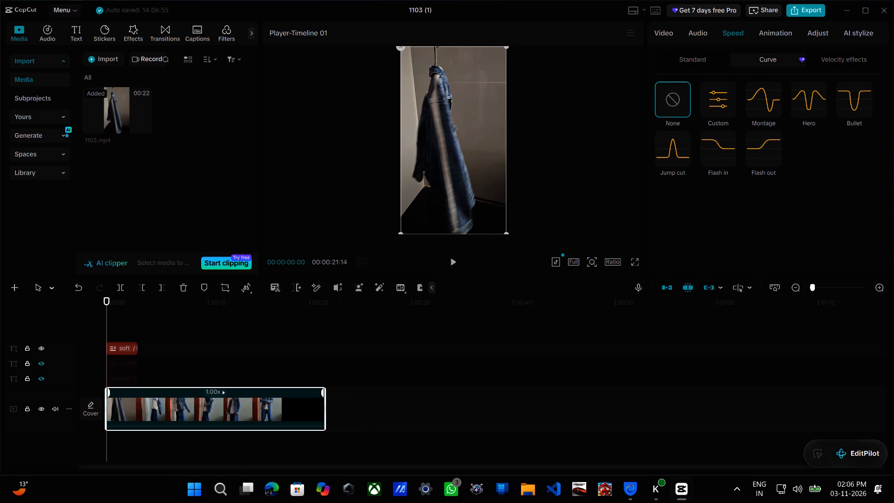
left_click(727, 100)
left_click(680, 101)
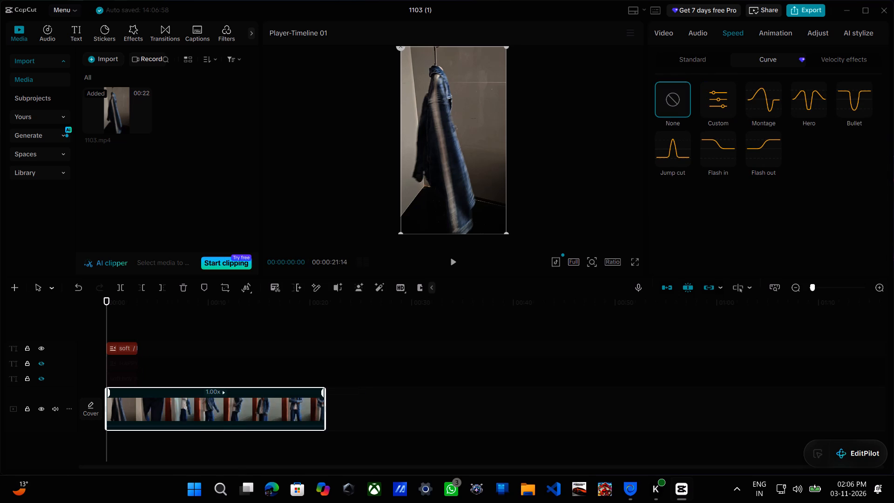
Play the opening of the edit and split the 1103.mp4 clip at 00:00:03:16.
left_click(156, 392)
key("space")
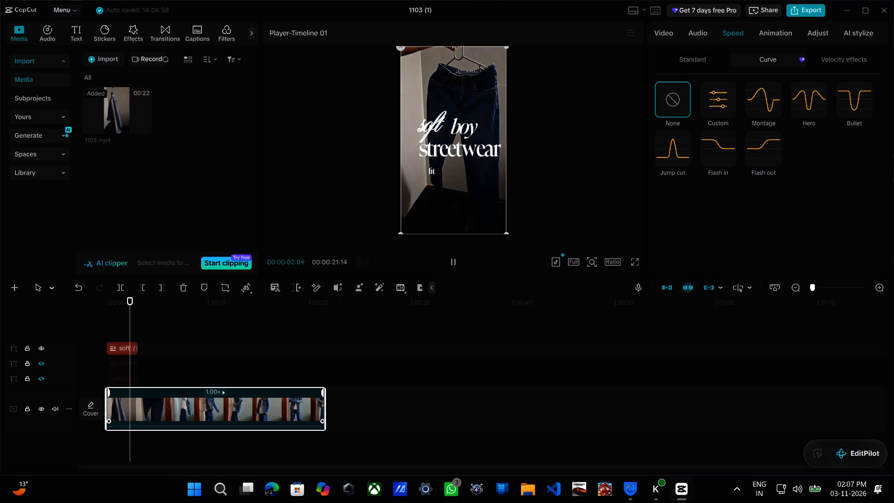
key("space")
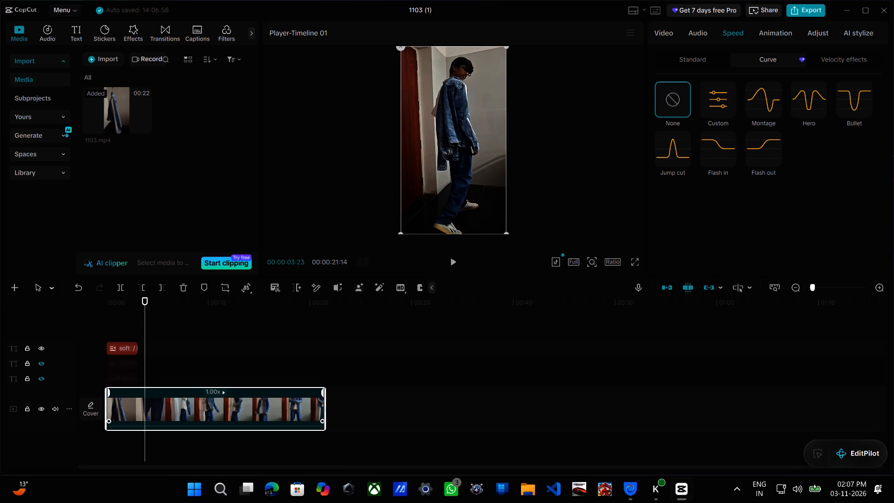
left_click(145, 364)
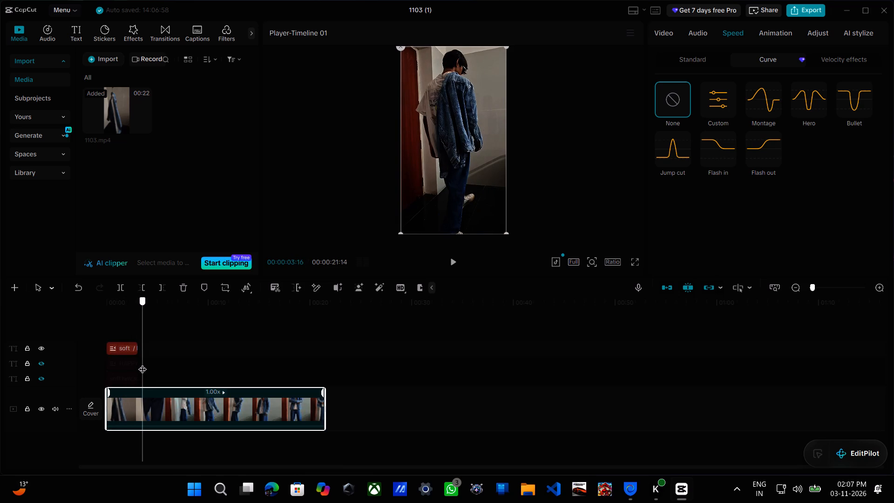
key("ctrl+v")
key("ctrl+b")
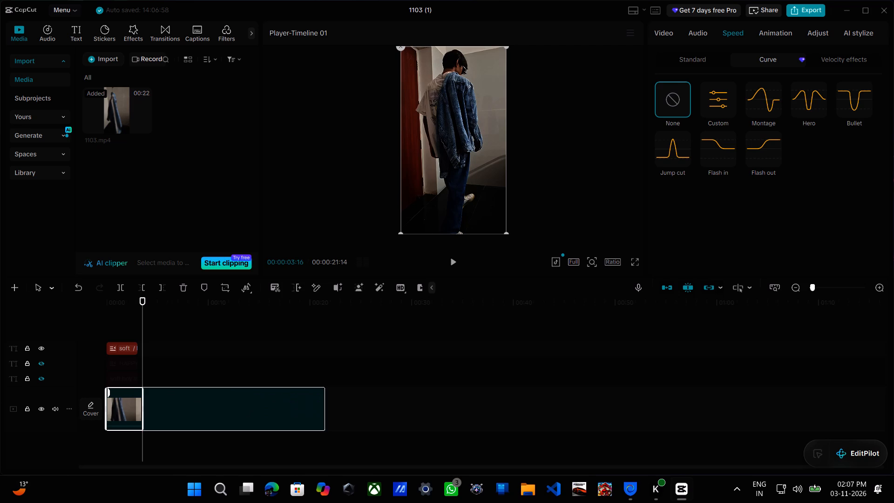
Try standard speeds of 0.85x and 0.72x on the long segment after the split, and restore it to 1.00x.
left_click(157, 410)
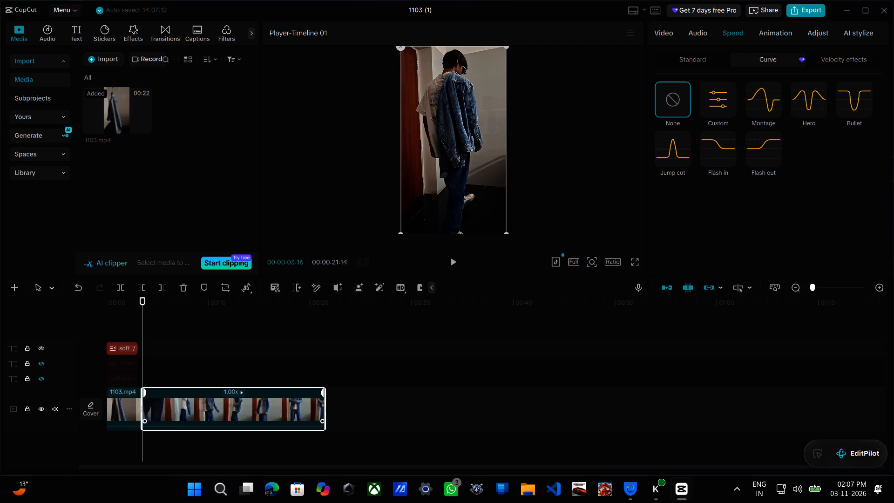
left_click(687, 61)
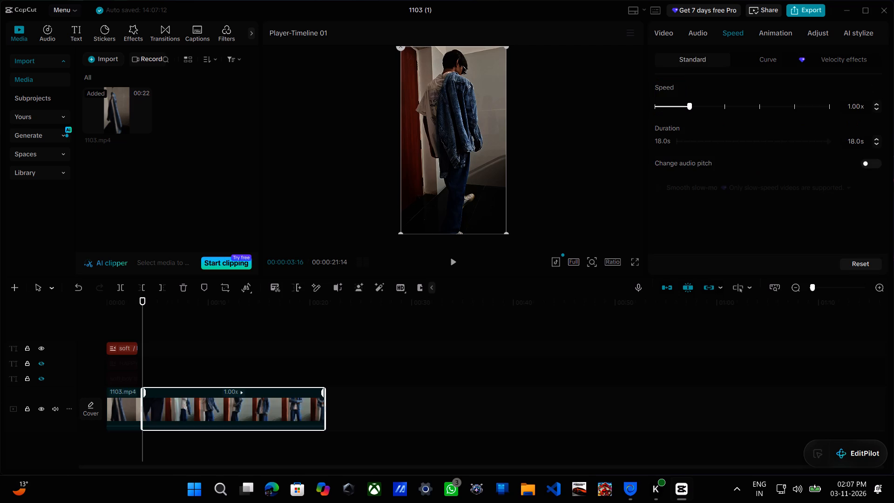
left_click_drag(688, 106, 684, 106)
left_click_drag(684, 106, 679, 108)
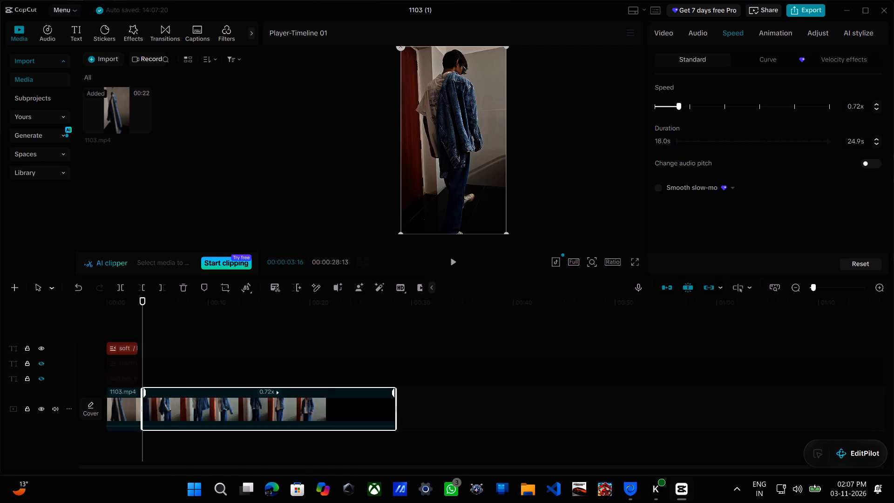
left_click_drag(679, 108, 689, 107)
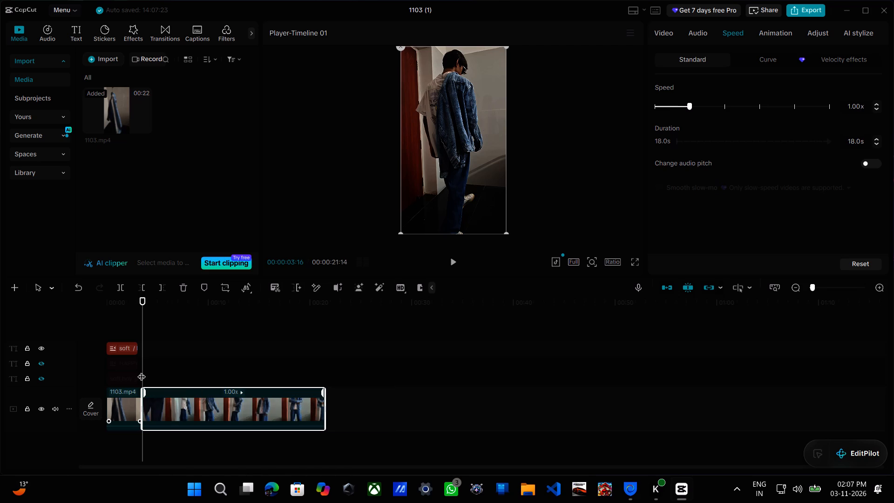
Play the footage just after the first split and examine the turning movement by stepping back frame by frame to the split.
key("space")
key("space")
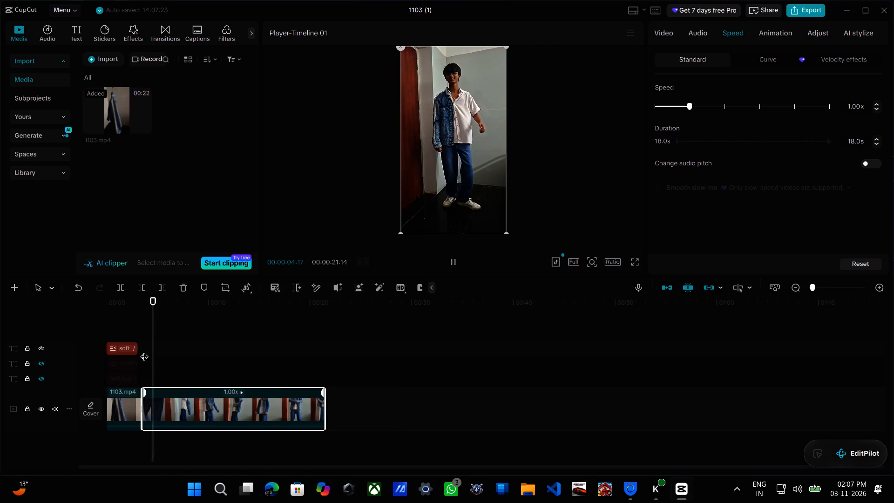
key("space")
key("space")
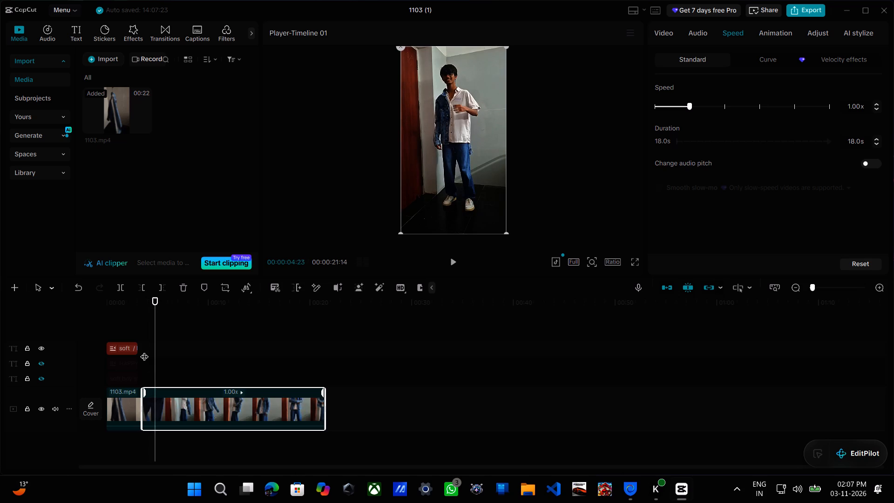
key("Left")
key("Left")
key("Left")
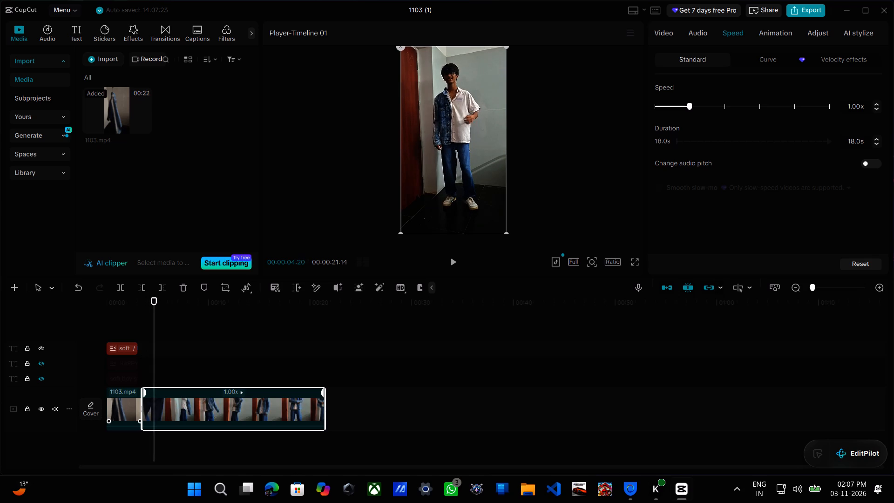
key("Left")
key("Left")
key("Left")
key("Left")
key("Left")
key("Left")
key("Left")
key("Left")
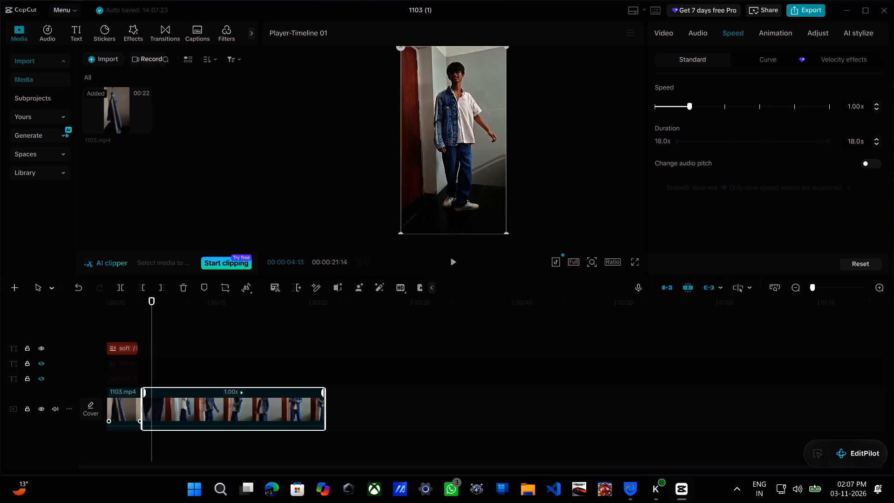
key("Left")
key("Left")
key("Left")
key("Left")
key("Left")
key("Left")
key("Left")
key("Left")
key("Left")
key("Left")
key("Left")
key("Left")
key("Left")
key("Left")
key("Left")
key("Left")
key("Left")
key("Left")
key("Left")
key("Left")
key("Left")
key("Left")
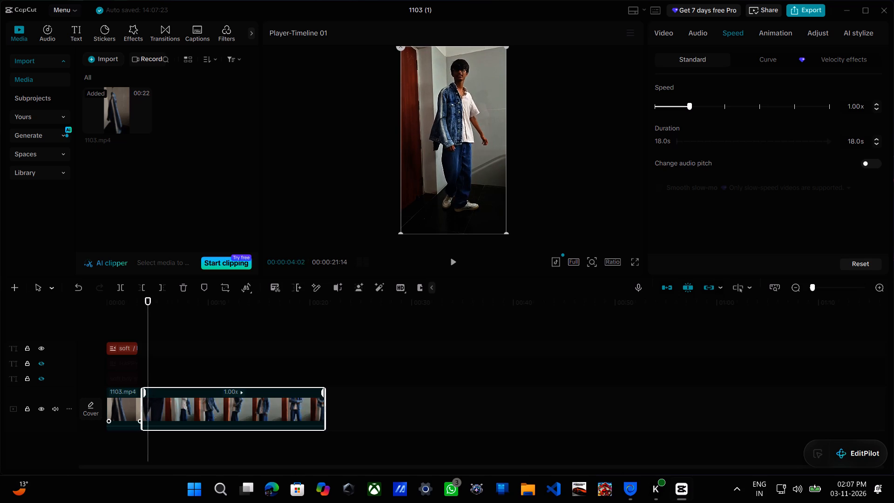
key("Left")
key("Left")
key("Left")
key("Left")
key("Left")
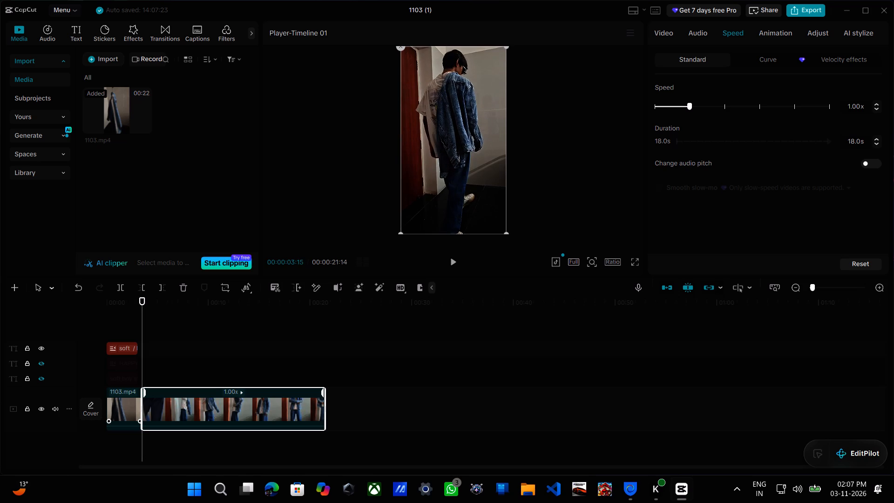
key("Left")
Play forward from the first split and split the long segment again at 00:00:04:15.
key("space")
key("space")
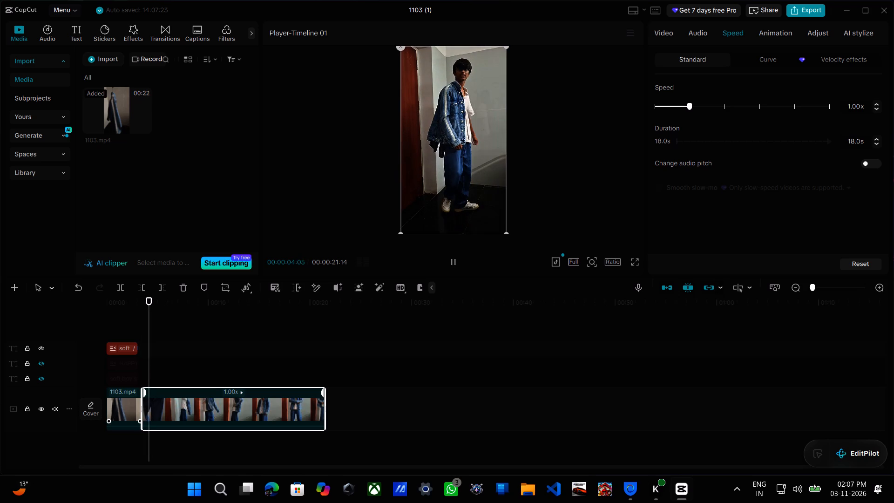
key("space")
key("space")
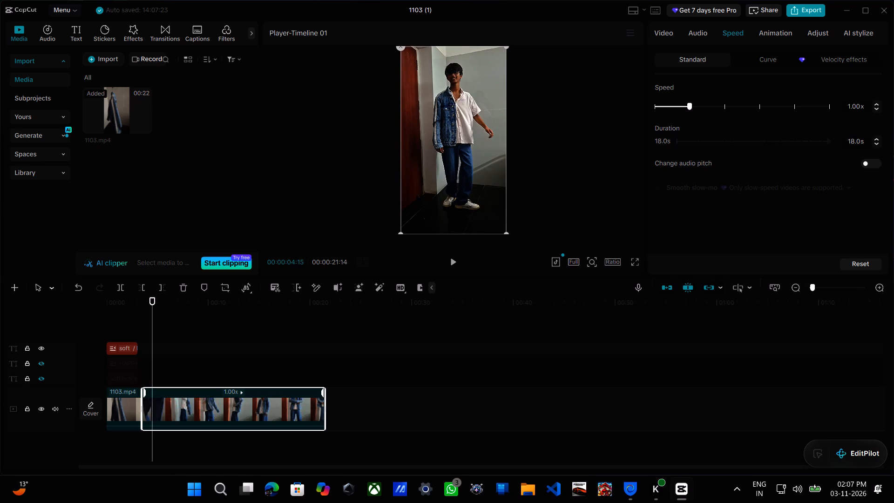
key("ctrl+b")
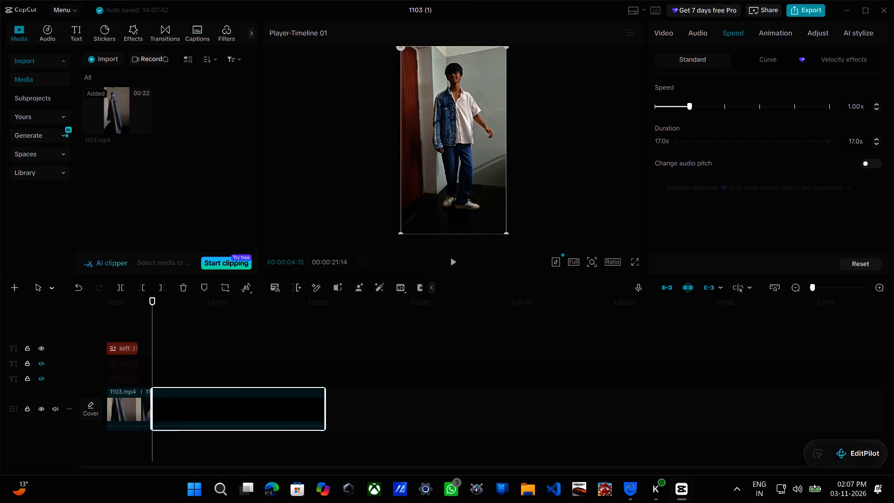
Slow the short middle segment between the two splits to a standard speed of 0.69x.
left_click(147, 414)
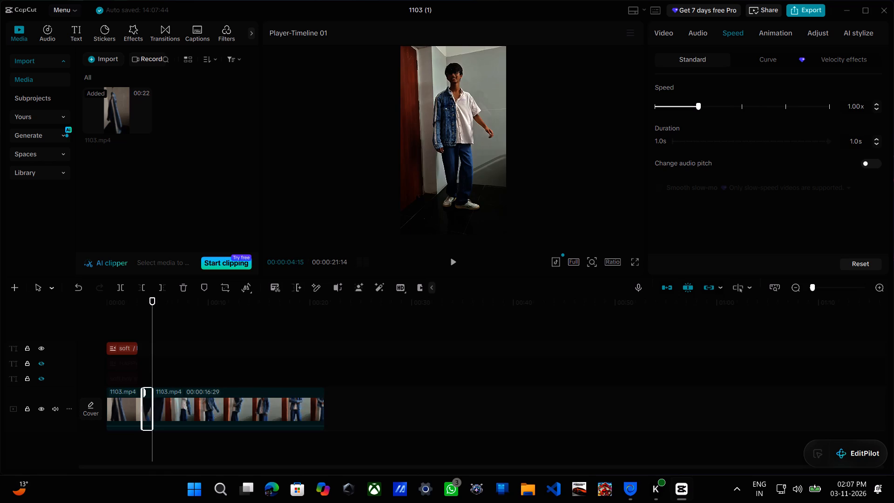
left_click_drag(698, 108, 683, 108)
left_click_drag(683, 108, 681, 109)
left_click_drag(681, 109, 684, 108)
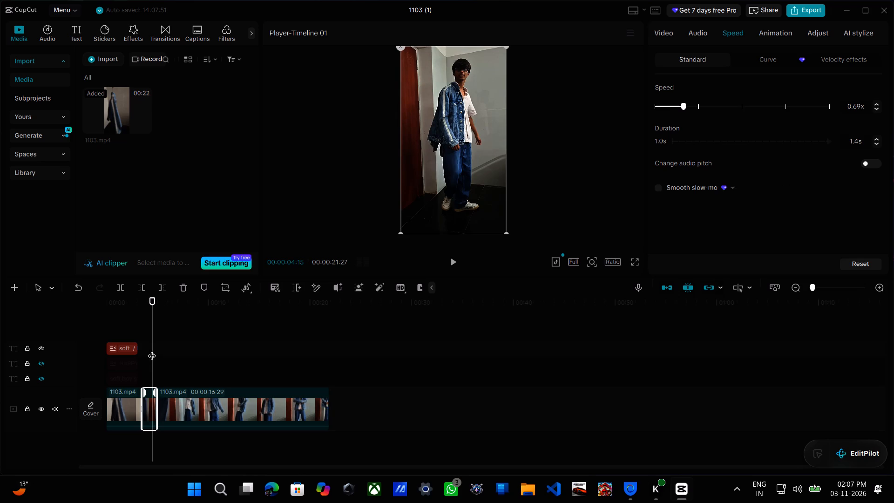
Play the edit from the beginning to about 13 seconds to review the slowed segment and the following footage.
left_click_drag(152, 350, 101, 354)
key("space")
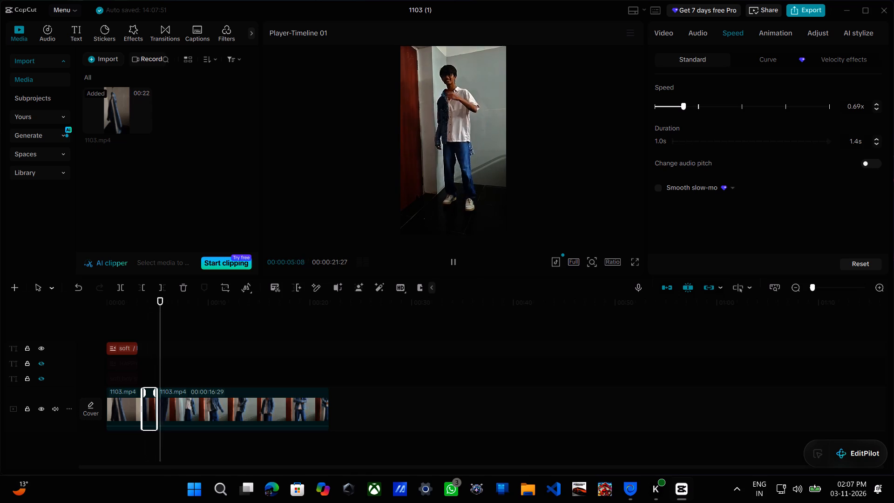
key("space")
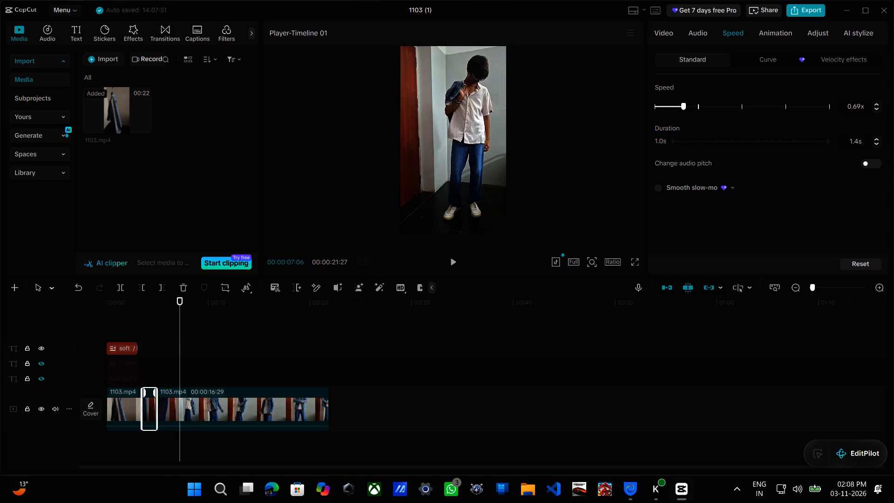
key("space")
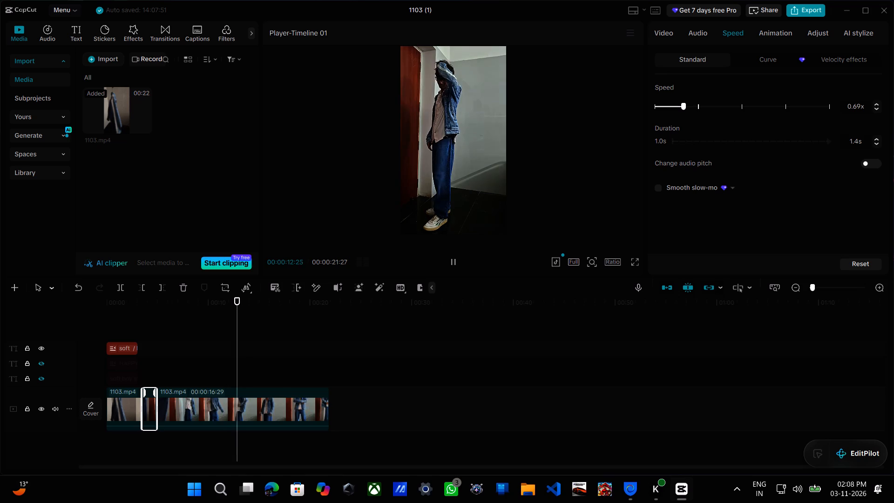
key("space")
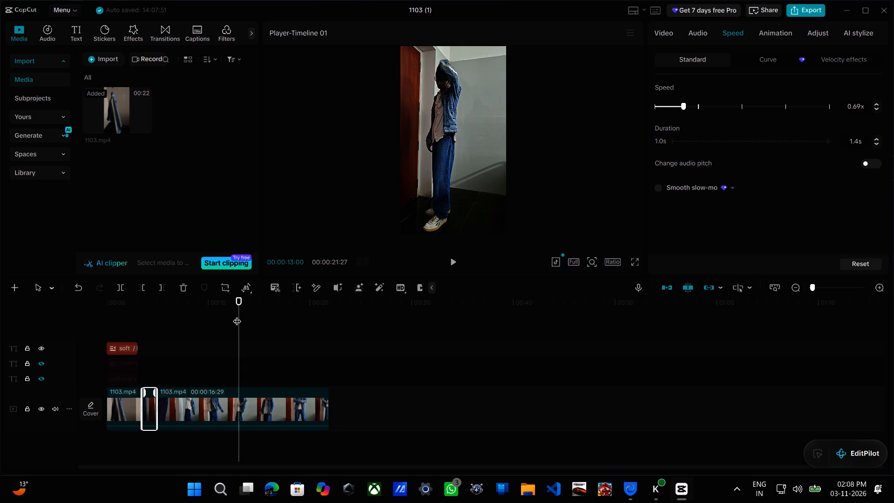
Split the last segment at 00:00:12:13 and again at 00:00:14:03 to isolate the arm-lowering movement.
left_click_drag(238, 316, 233, 322)
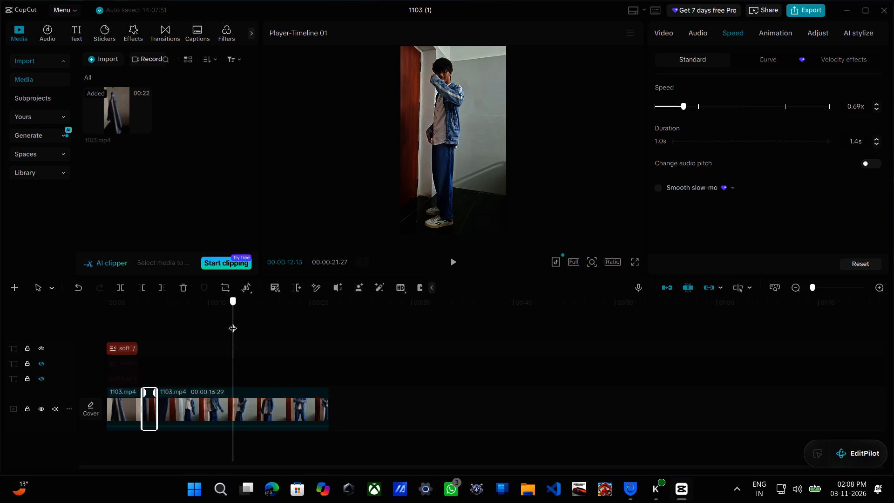
left_click_drag(233, 322, 233, 323)
key("ctrl+b")
key("space")
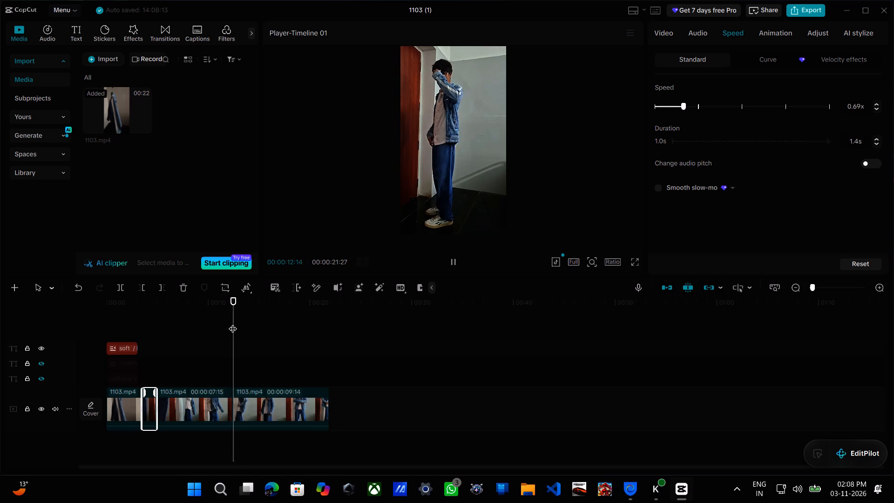
key("space")
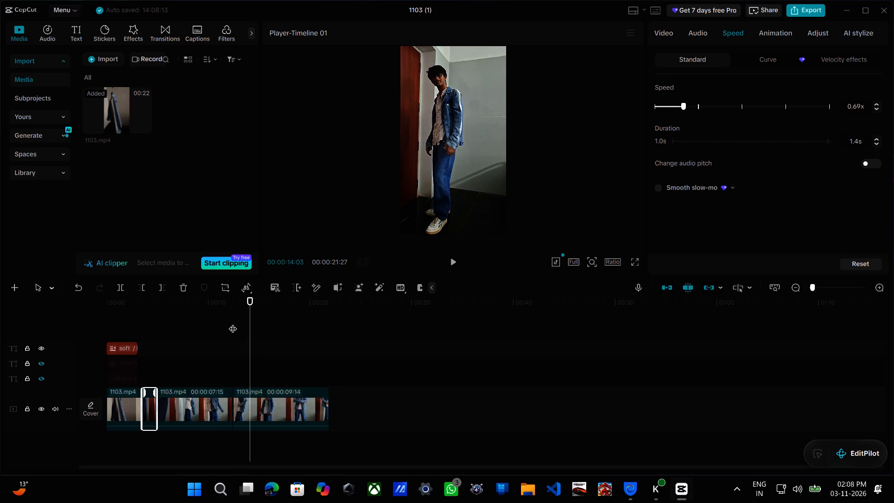
key("ctrl+b")
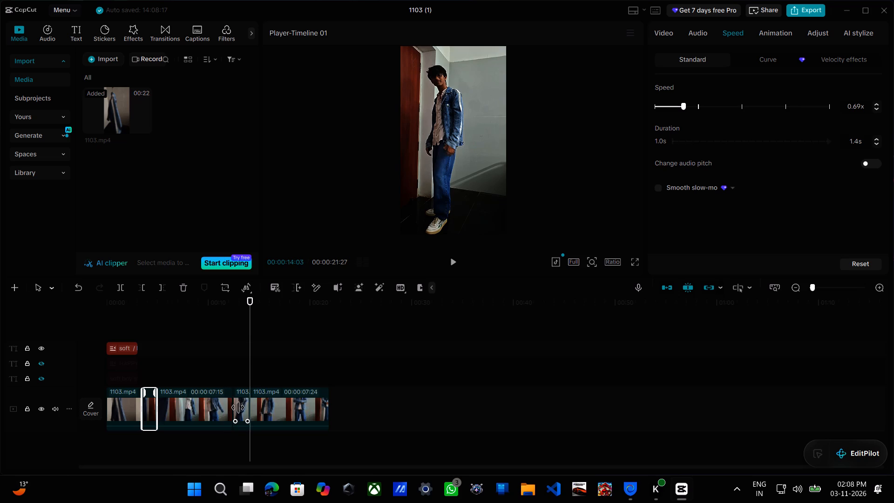
Slow the short arm-lowering segment between the last two splits to a standard speed of 0.70x.
left_click(238, 408)
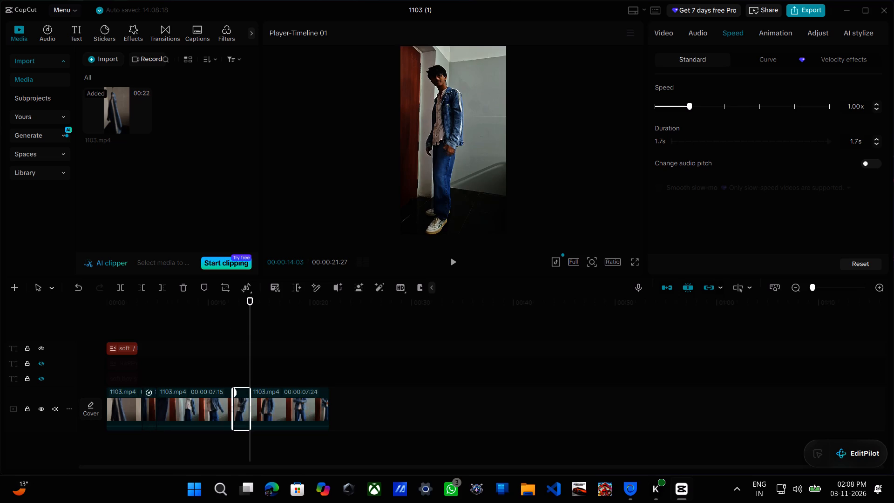
left_click(691, 106)
left_click_drag(690, 106, 686, 107)
left_click_drag(686, 107, 678, 110)
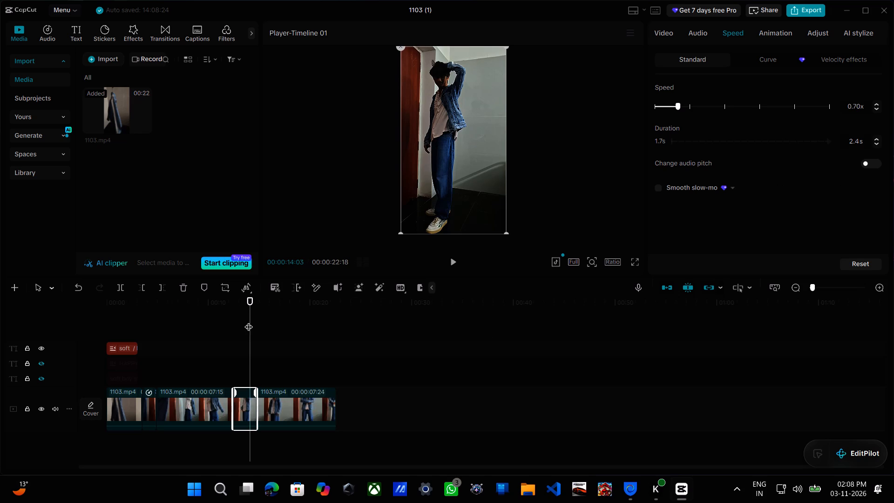
Review the opening footage and slow the long segment between the two slowed segments to a standard speed of 0.85x.
left_click_drag(249, 321, 173, 318)
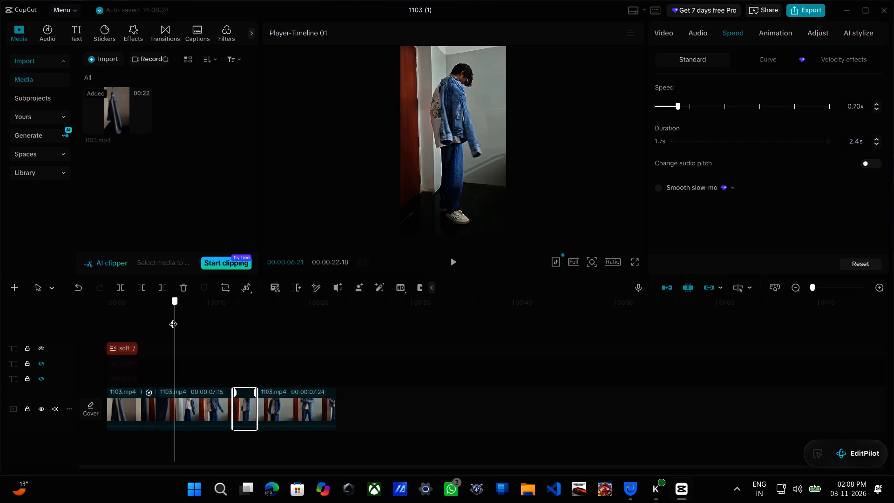
left_click_drag(173, 318, 77, 322)
key("space")
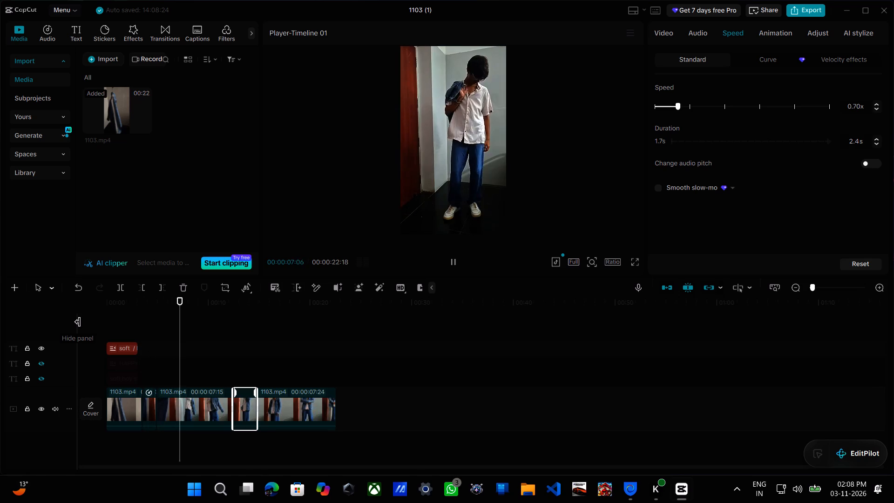
key("space")
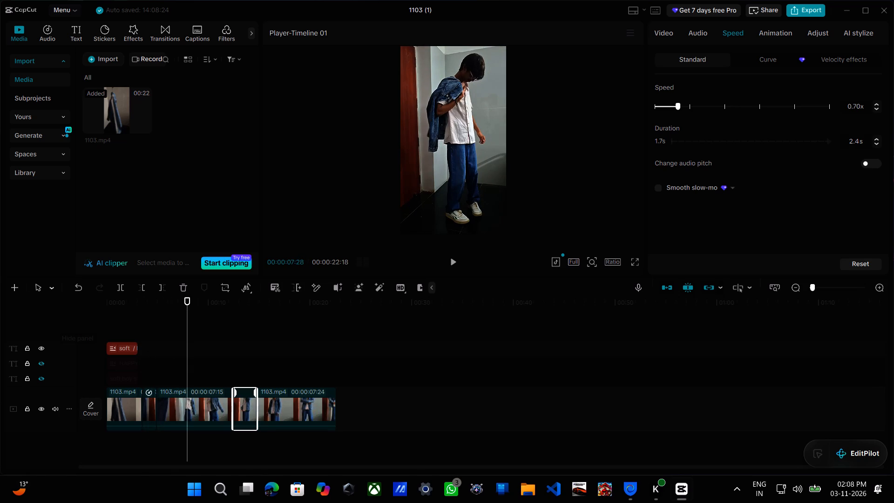
left_click_drag(188, 329, 166, 328)
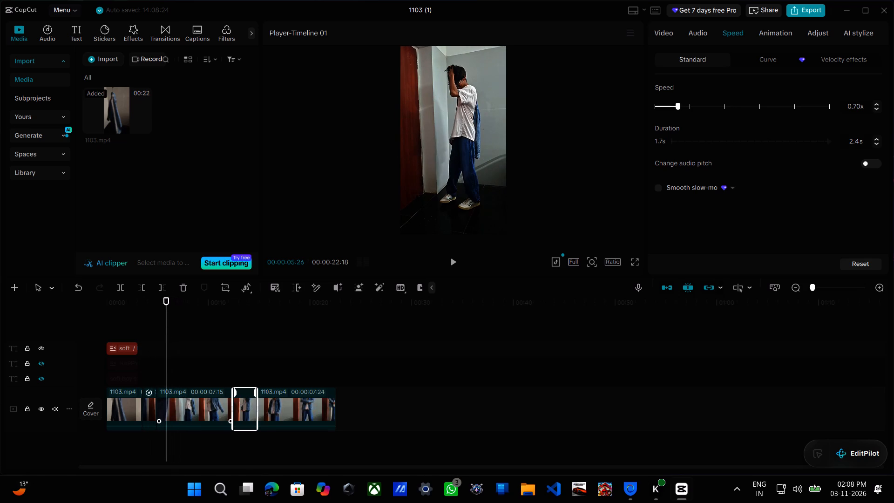
left_click(183, 415)
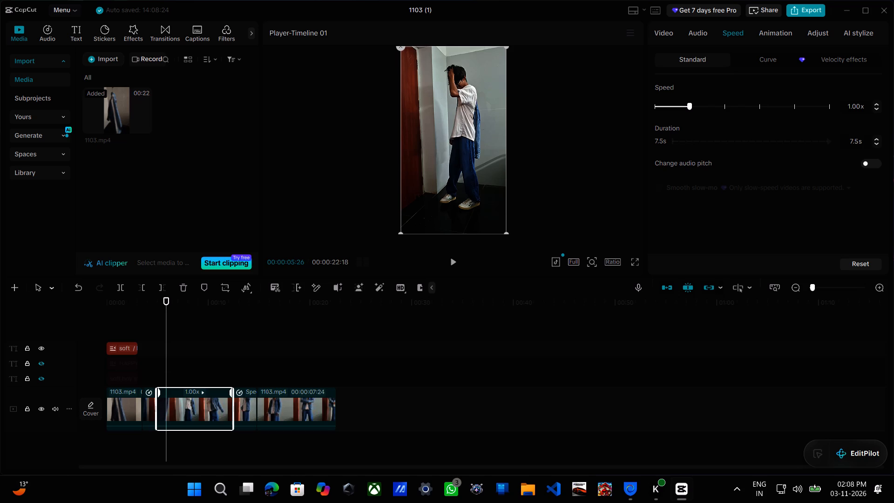
left_click_drag(690, 106, 684, 108)
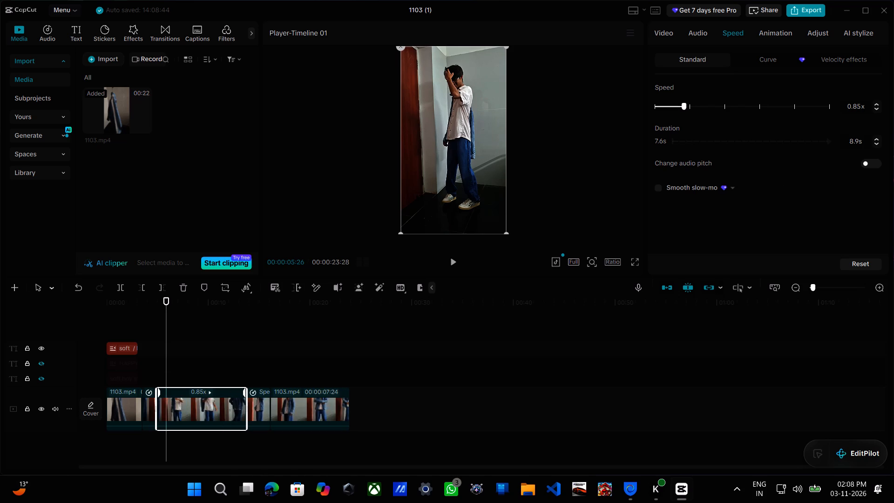
Play the edit from the beginning and split the last segment at 00:00:18:03.
left_click_drag(166, 322, 95, 319)
key("space")
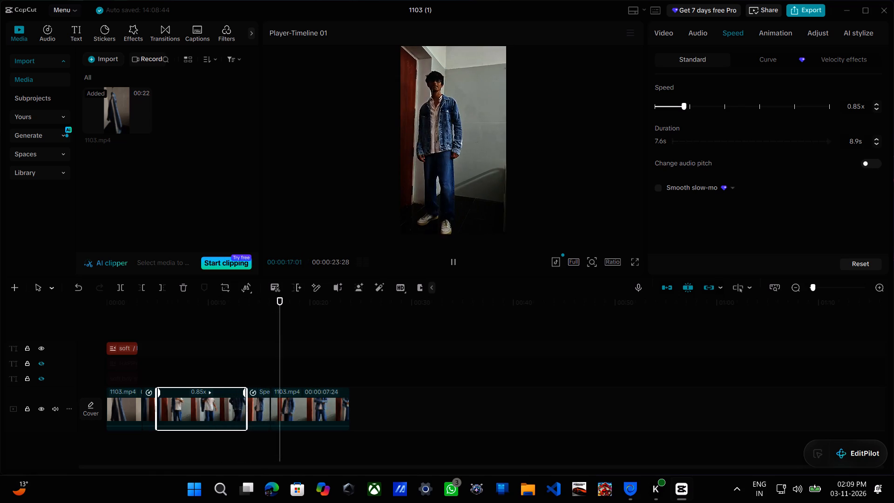
key("space")
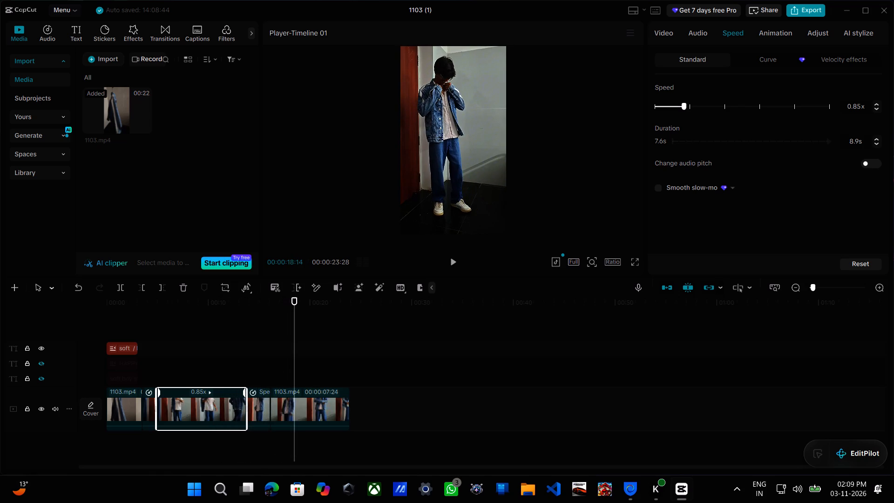
key("space")
key("space")
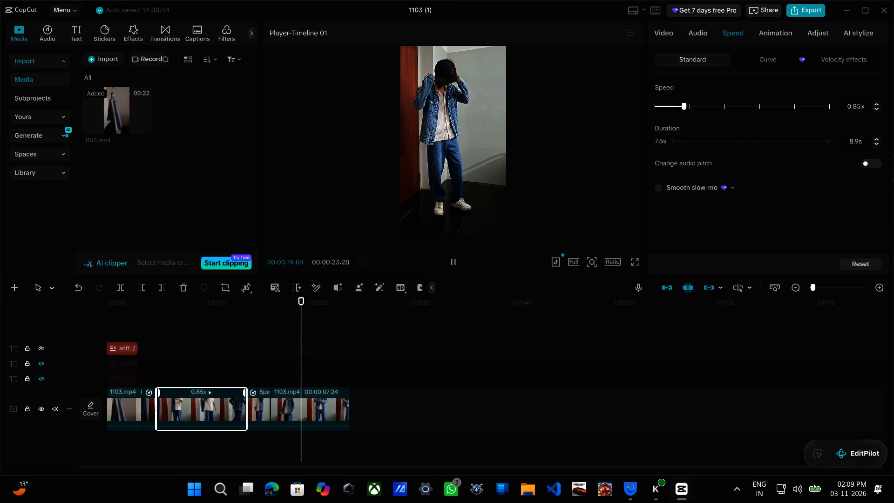
left_click_drag(300, 328, 291, 327)
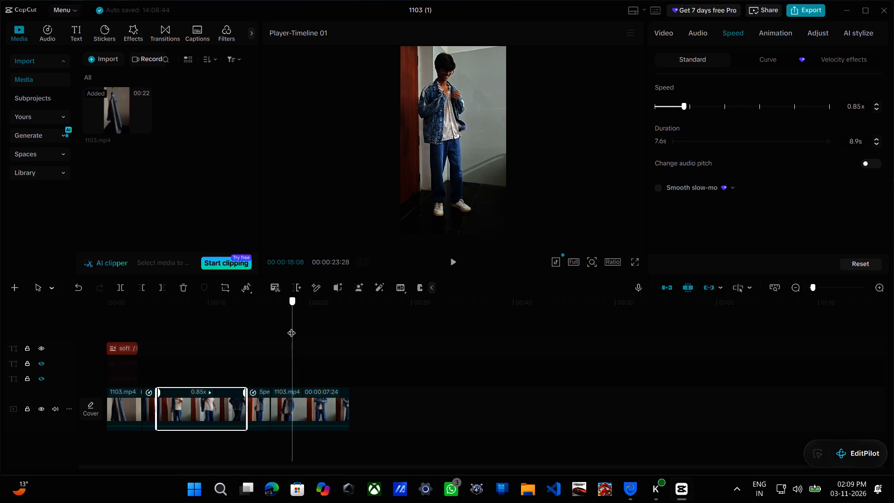
left_click_drag(291, 327, 291, 328)
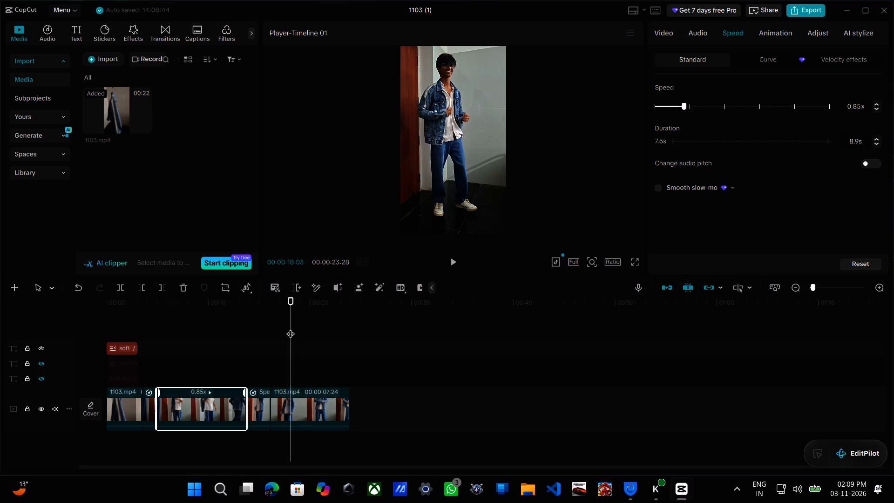
key("ctrl+b")
Play forward from the new split and split the last segment again at 00:00:21:26.
left_click(310, 415)
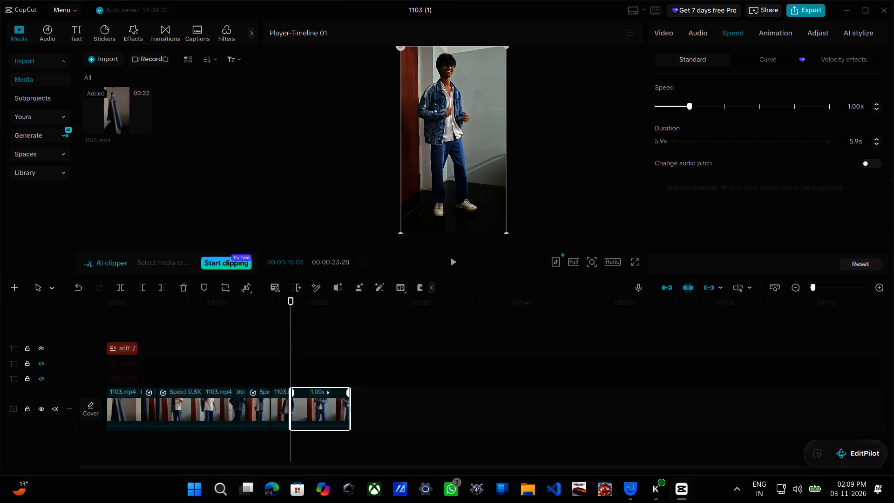
key("space")
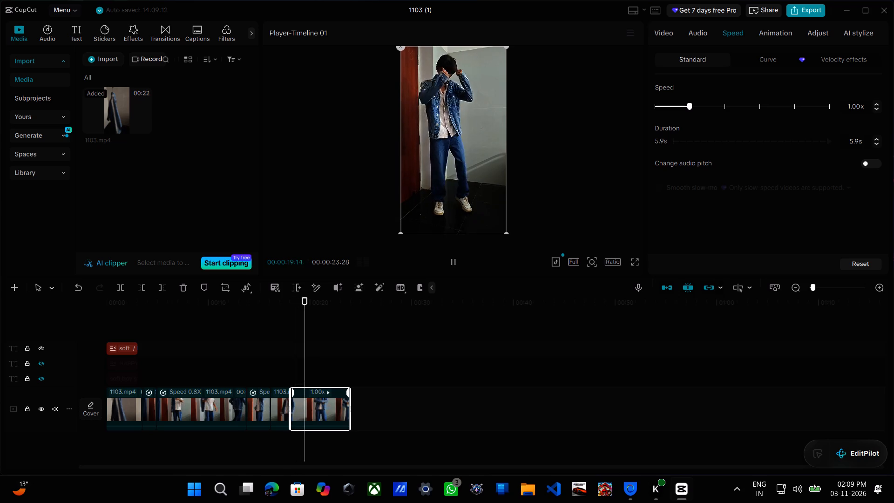
key("space")
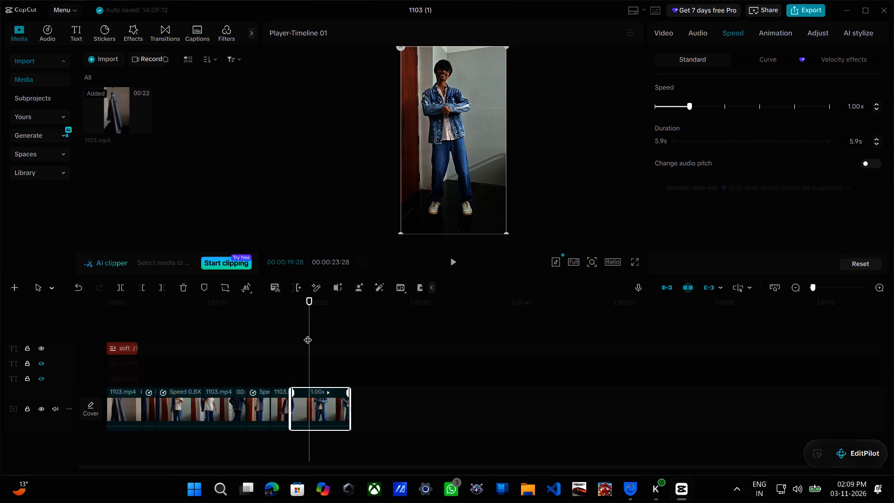
key("space")
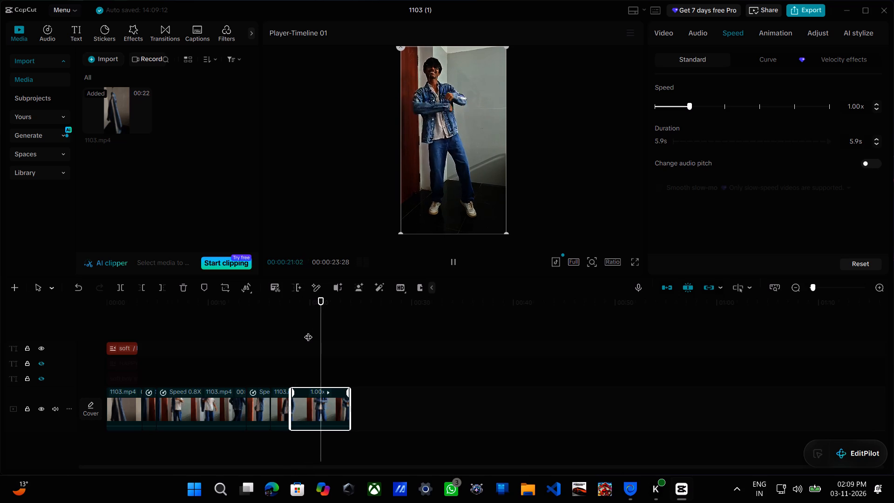
key("space")
key("space")
key("space")
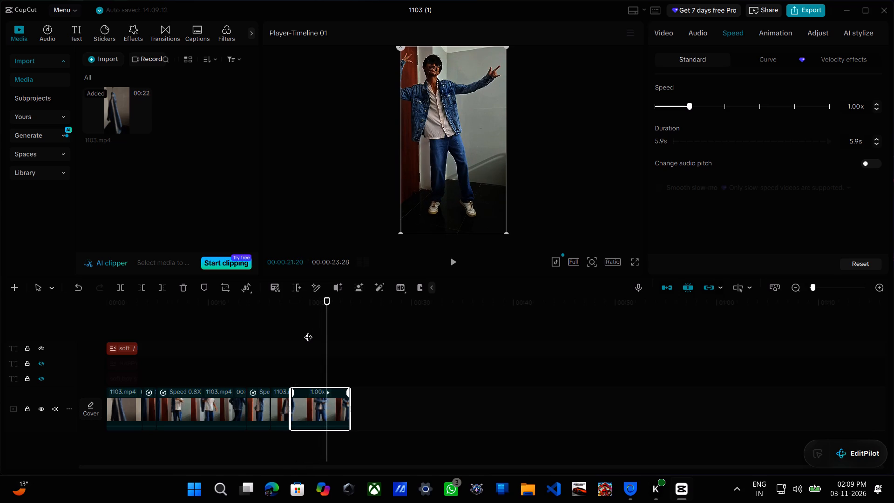
key("space")
key("space")
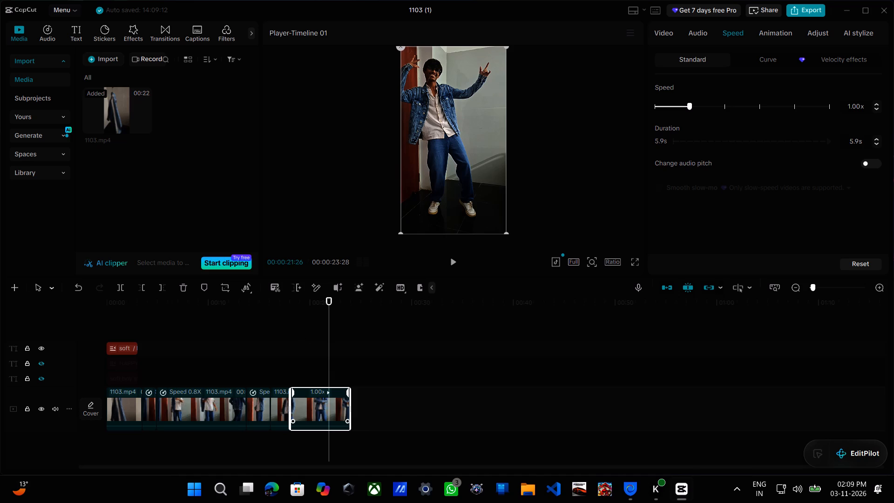
key("ctrl+b")
Slow the segment between the splits at 00:00:18:03 and 00:00:21:26 to a standard speed of 0.70x.
left_click(319, 408)
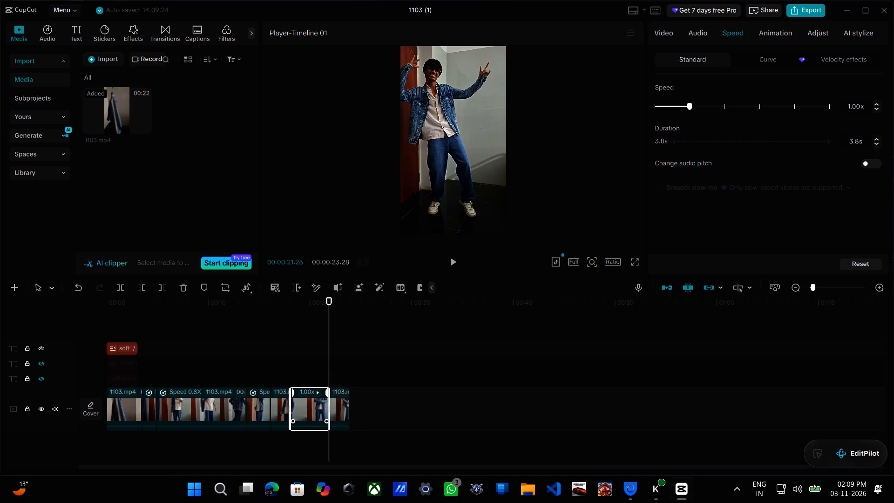
left_click_drag(689, 105, 680, 106)
left_click_drag(680, 106, 678, 107)
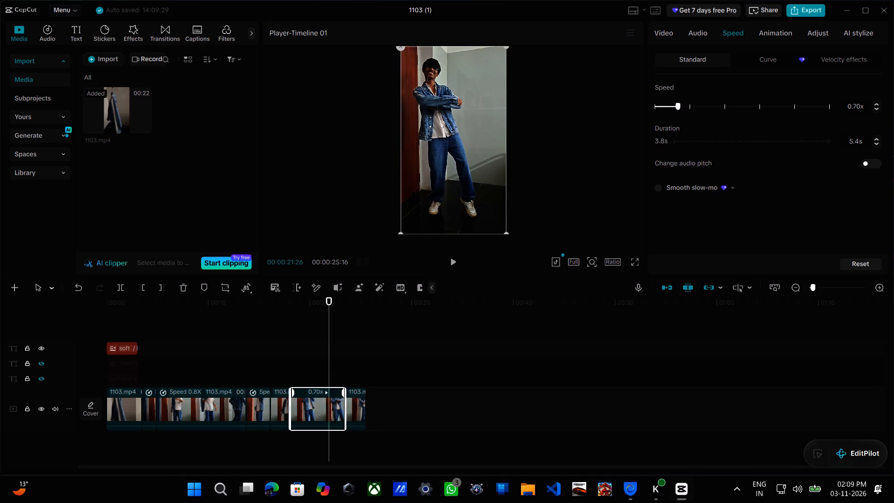
Play from the start of the newly slowed segment through the end of the edit to check its pacing.
left_click_drag(328, 319, 291, 320)
key("space")
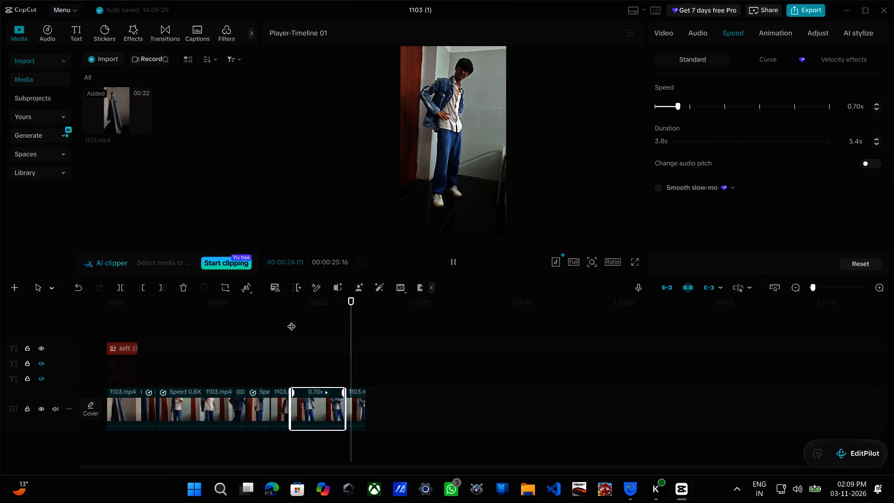
key("space")
key("space")
key("space")
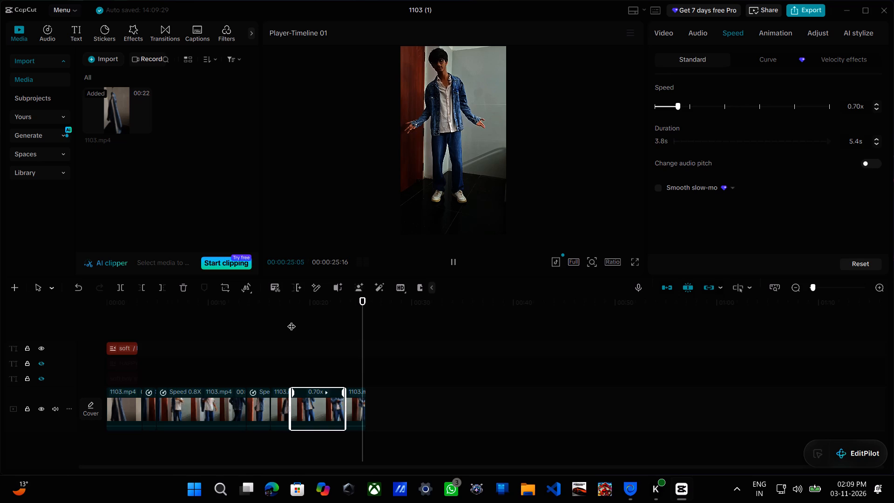
key("space")
key("space")
key("space")
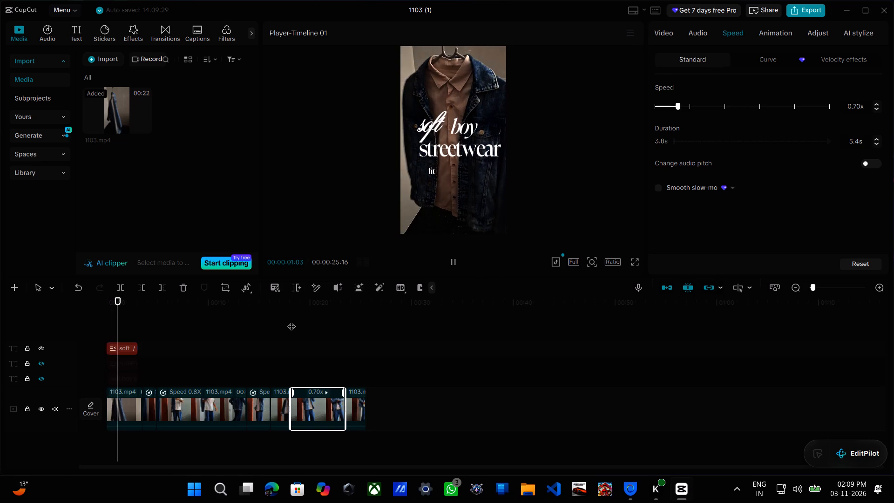
Play the whole edit from the beginning in the full-screen preview to check its overall pacing.
left_click_drag(117, 327, 116, 327)
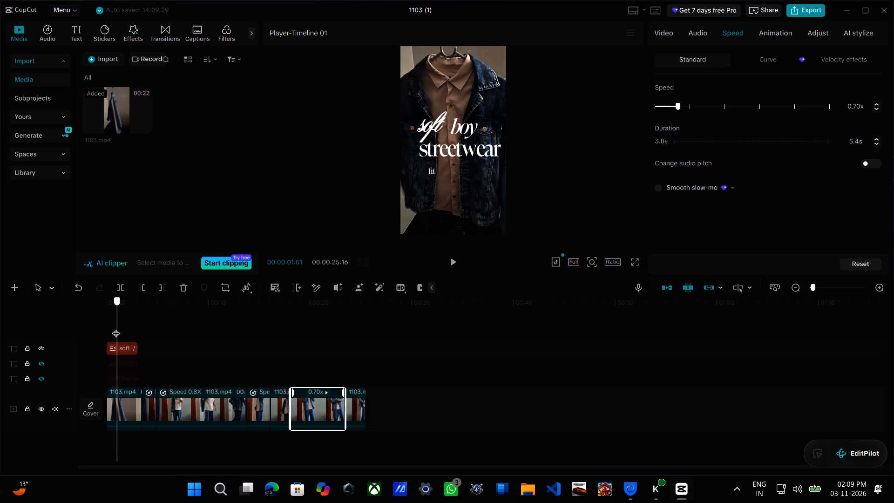
left_click_drag(116, 327, 95, 326)
left_click(633, 262)
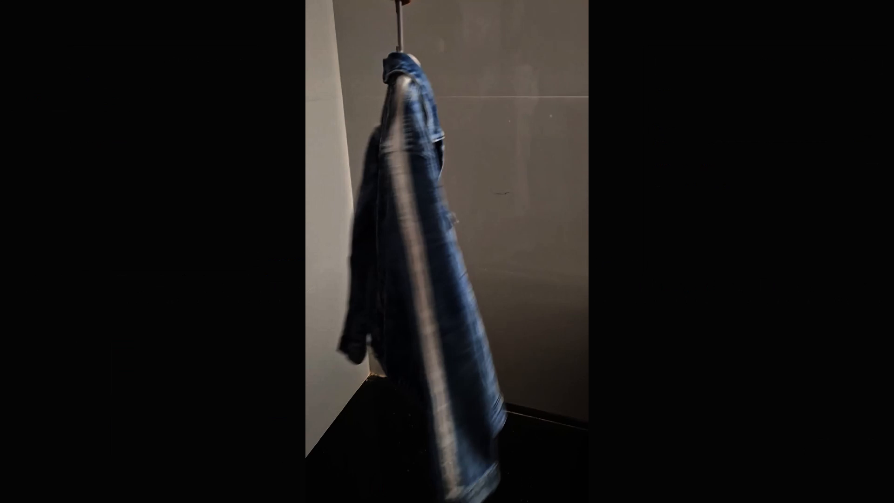
key("space")
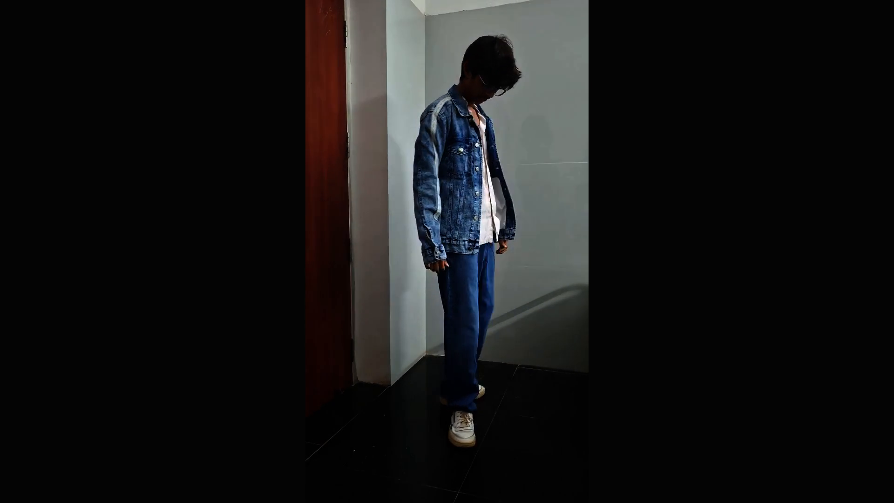
key("space")
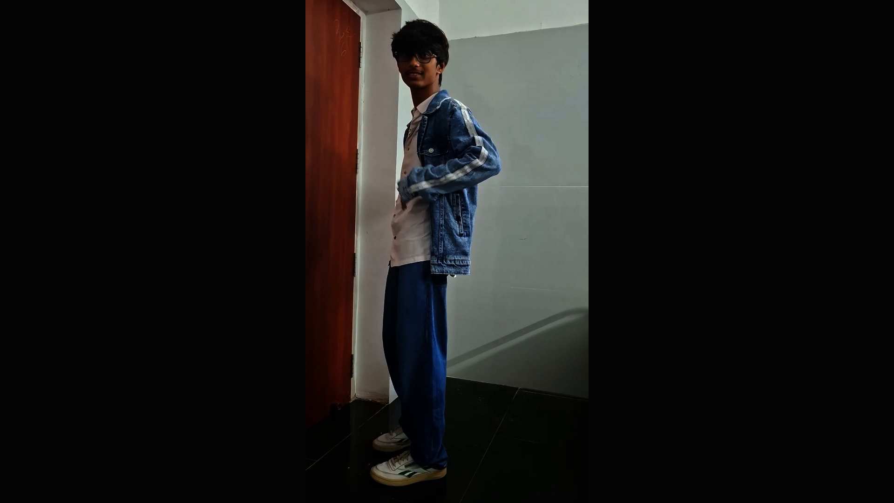
Replay the edit from the beginning in full screen, pausing in the later part to examine the slowed segments up to 00:00:24:20.
left_click(368, 463)
left_click(398, 450)
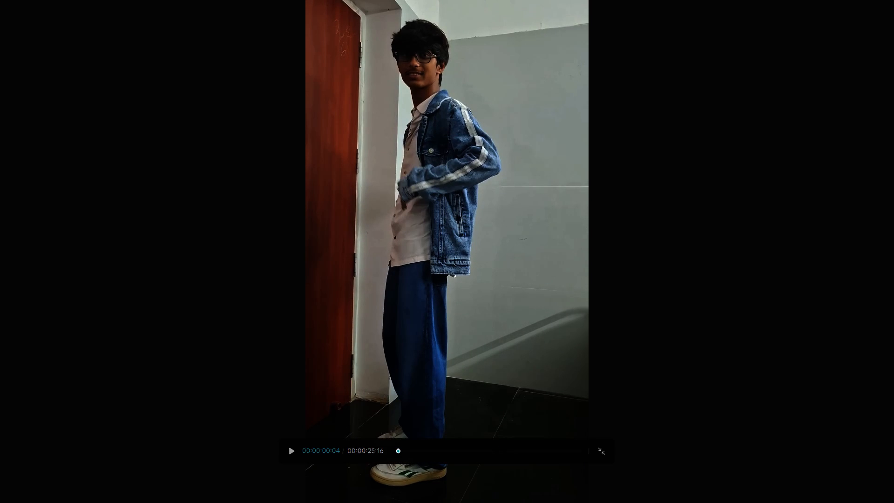
left_click_drag(398, 450, 382, 448)
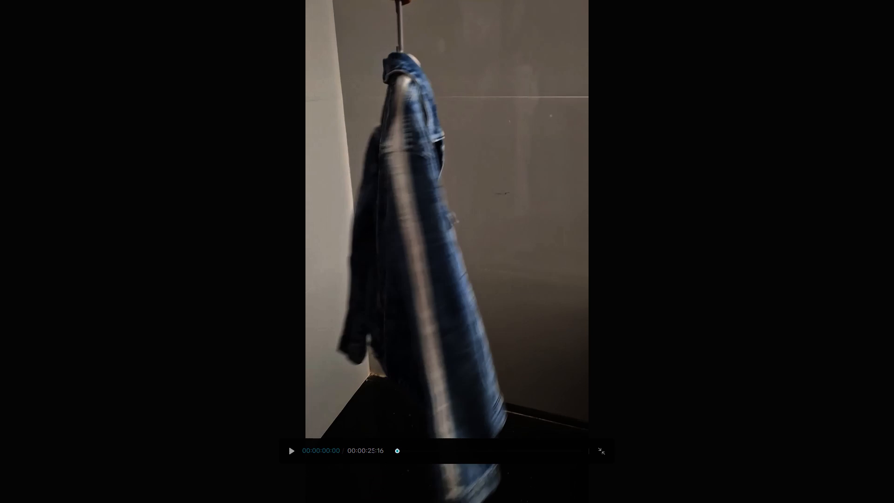
key("space")
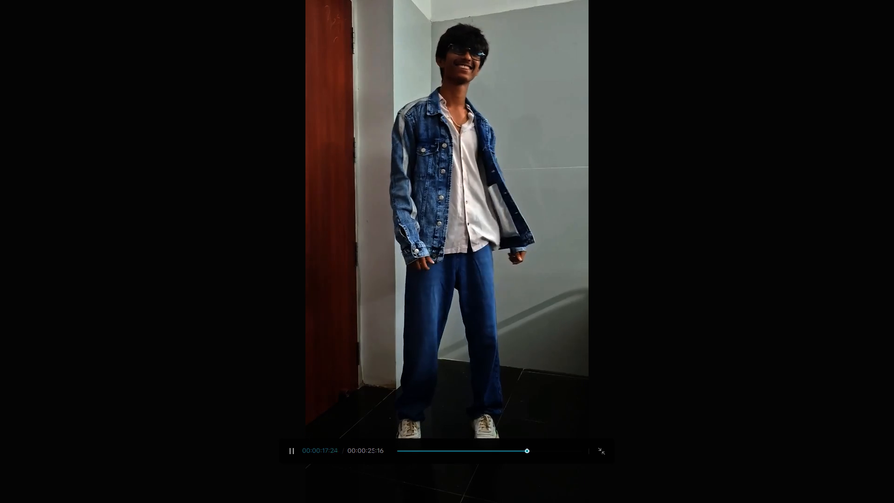
key("space")
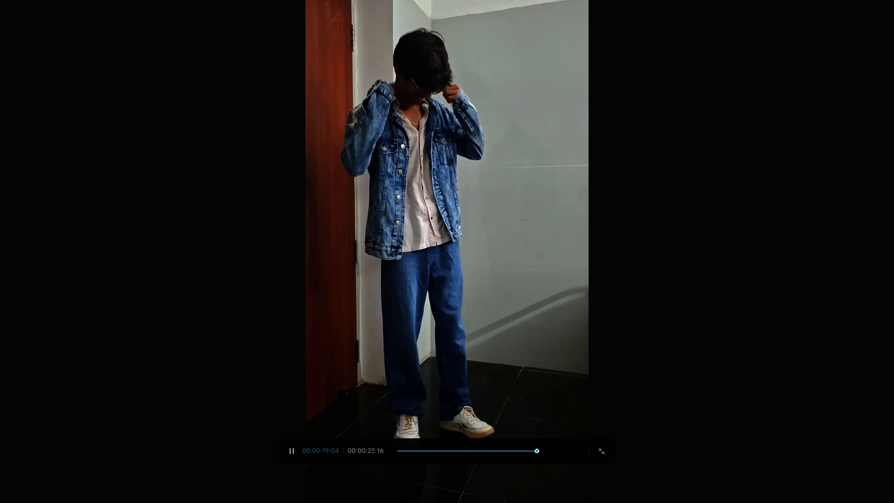
key("space")
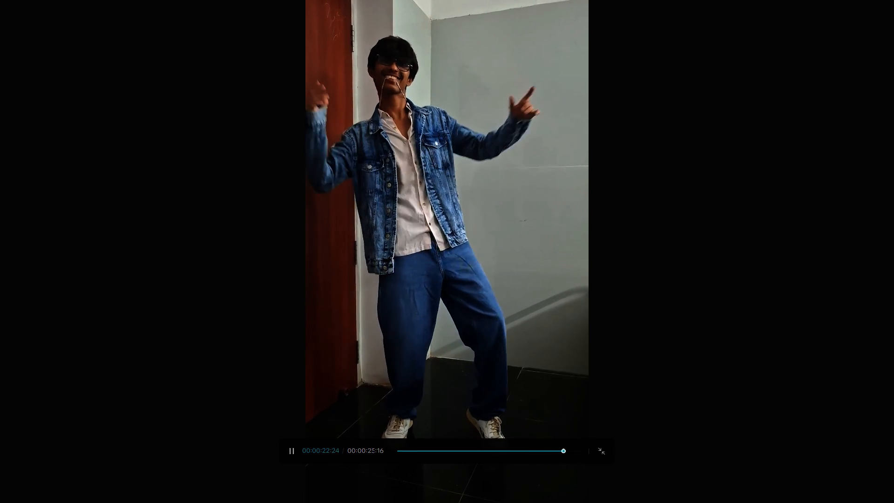
key("space")
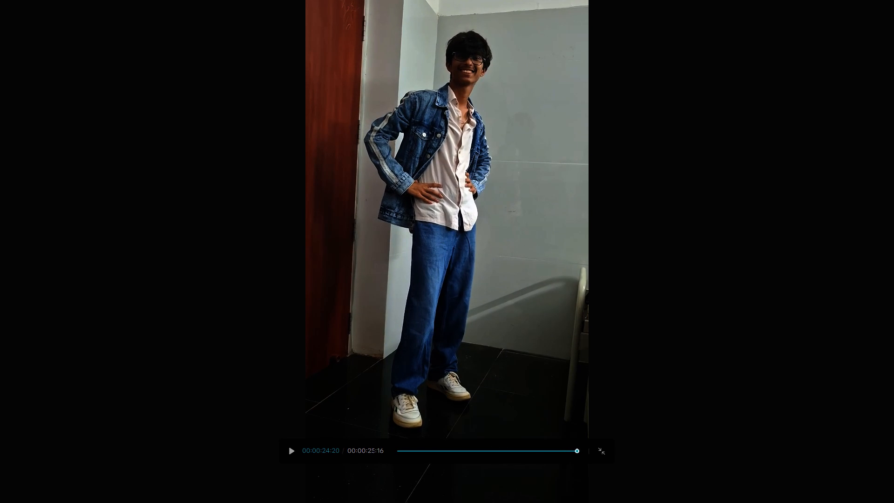
Replay the opening section repeatedly from 00:00:00:00 in full screen to examine the opening text and the pacing of the first segments.
left_click(398, 452)
left_click_drag(398, 452, 383, 449)
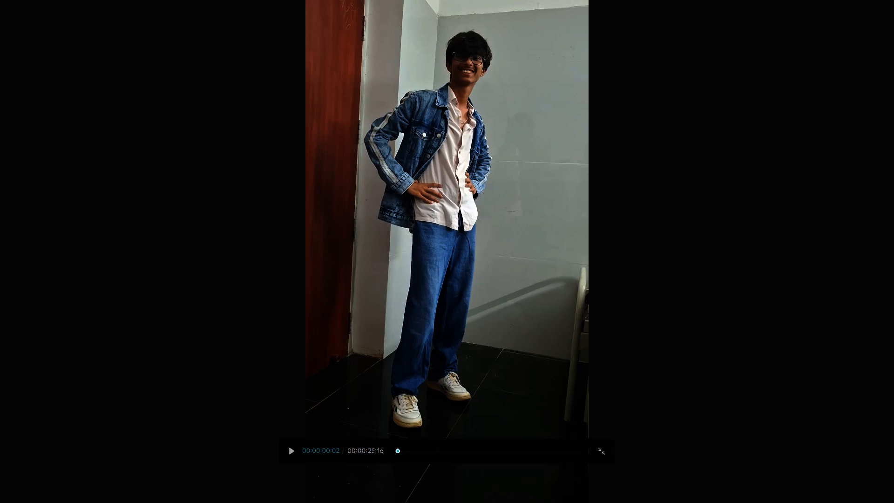
left_click_drag(396, 450, 379, 446)
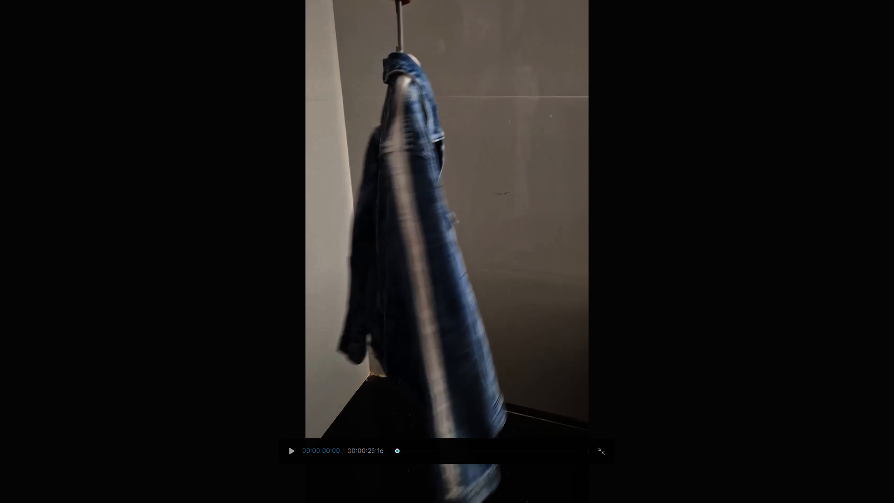
key("space")
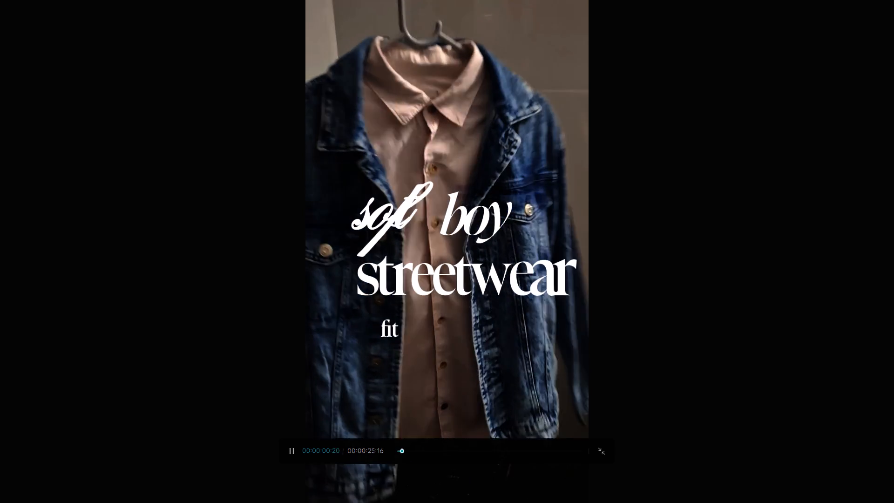
key("space")
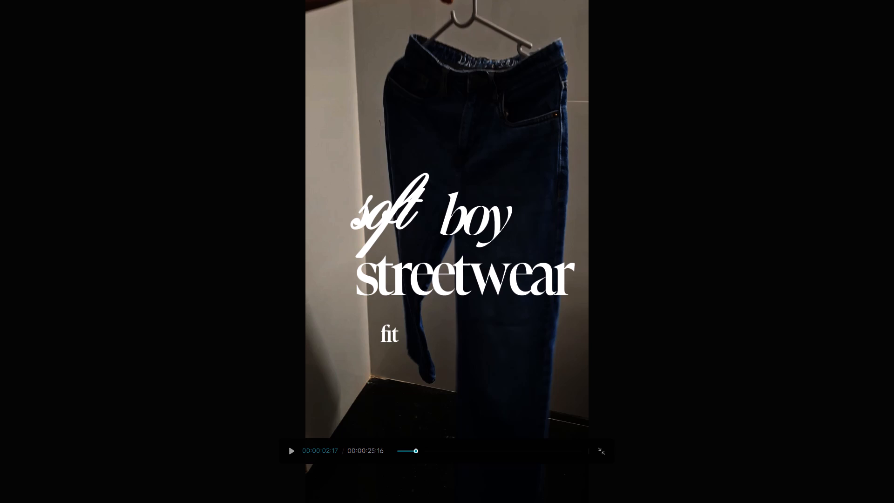
left_click_drag(417, 451, 383, 452)
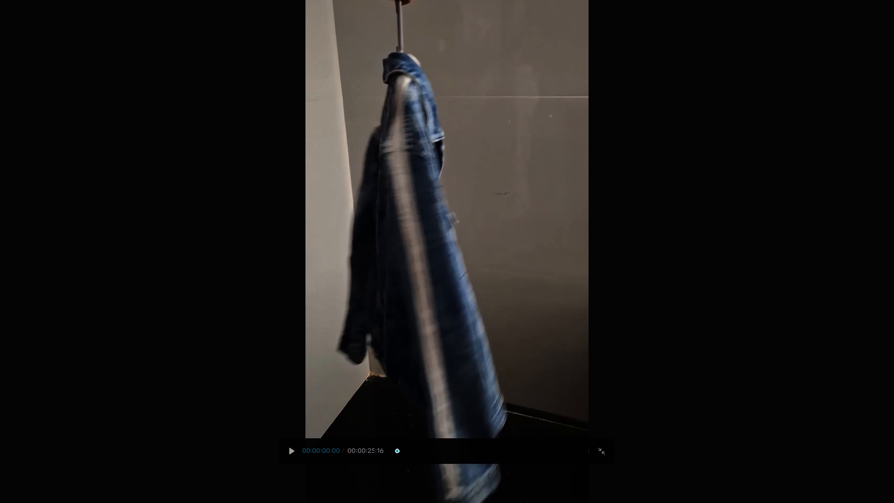
key("space")
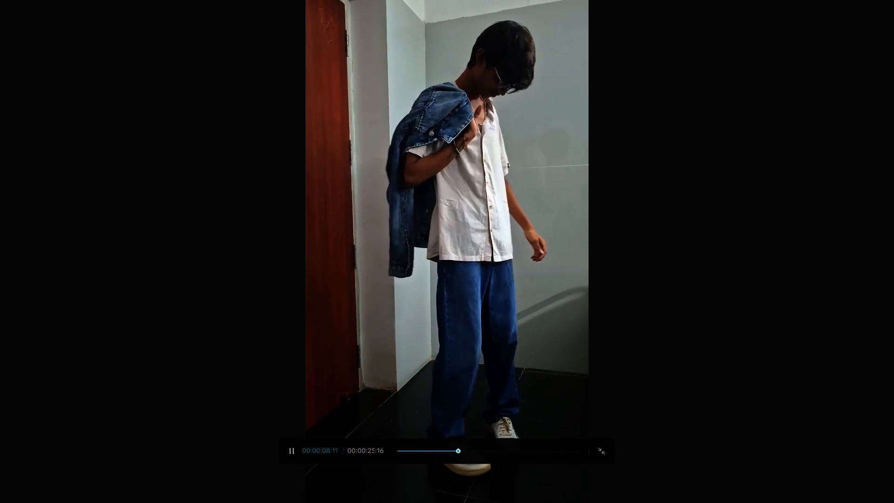
key("space")
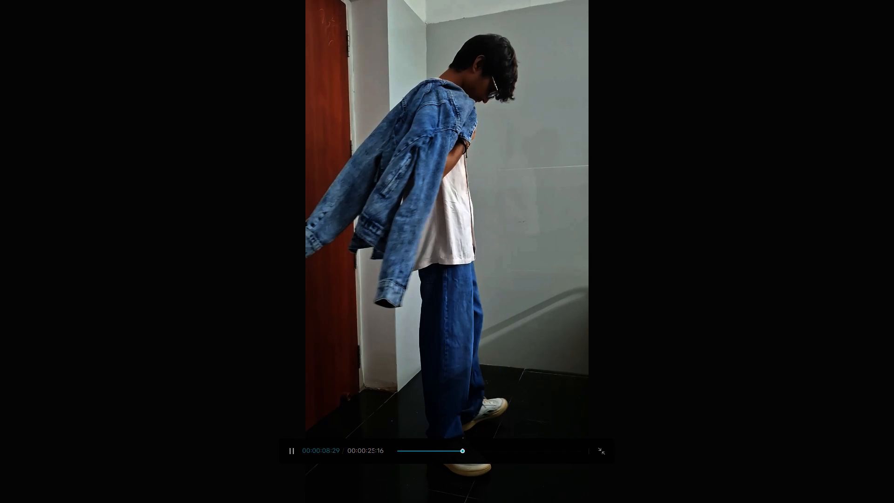
left_click_drag(464, 450, 357, 449)
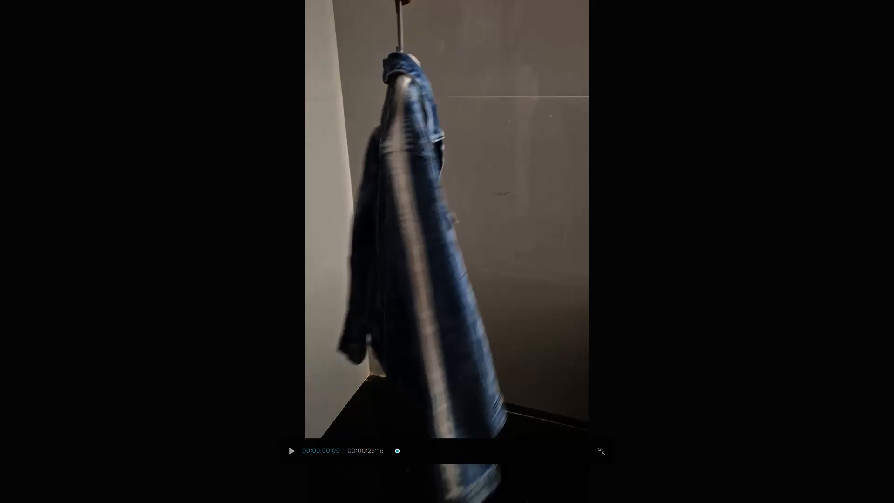
key("space")
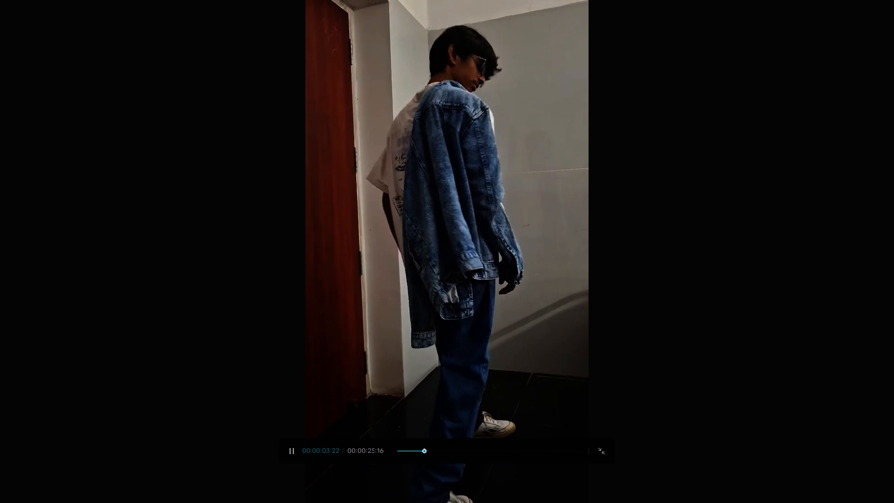
key("space")
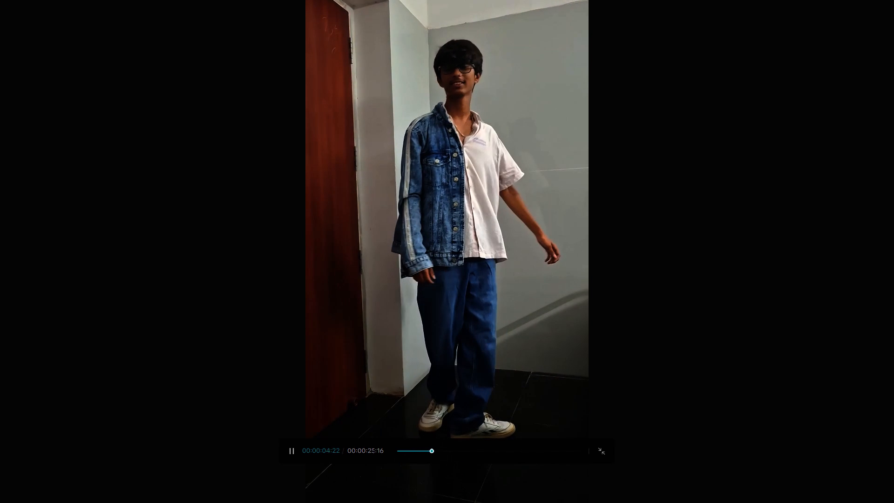
left_click_drag(428, 452, 367, 435)
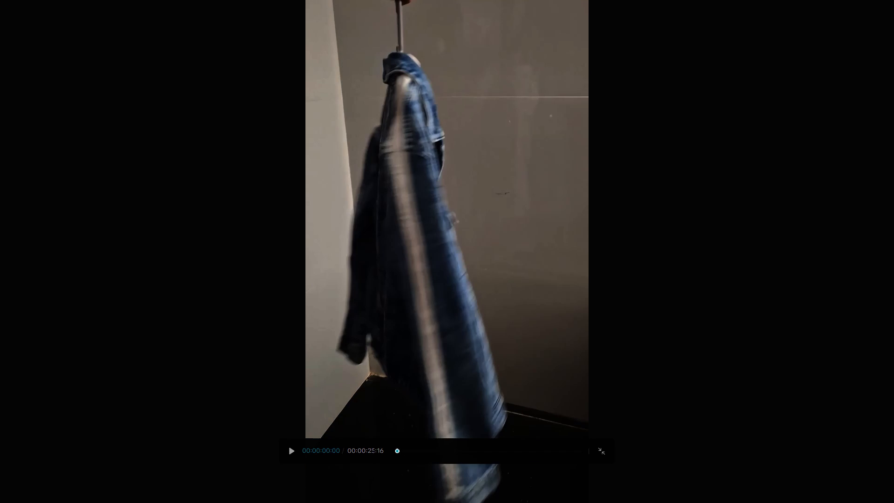
key("space")
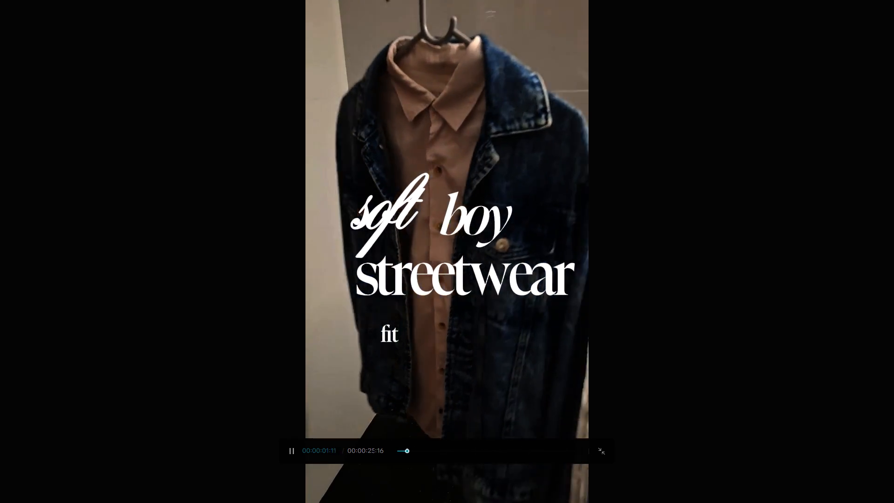
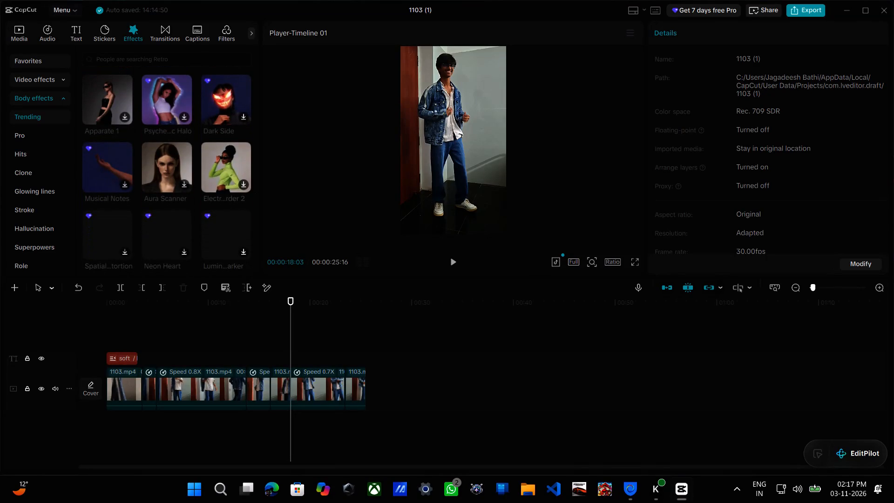
Browse the Trending body effects for one that suits the segment starting at 00:00:18:03.
scroll(135, 173, "down", 1)
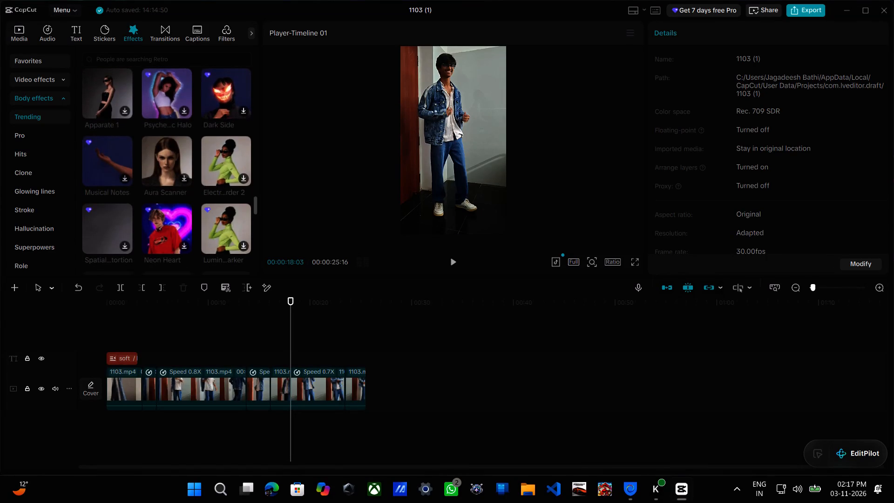
scroll(135, 173, "down", 3)
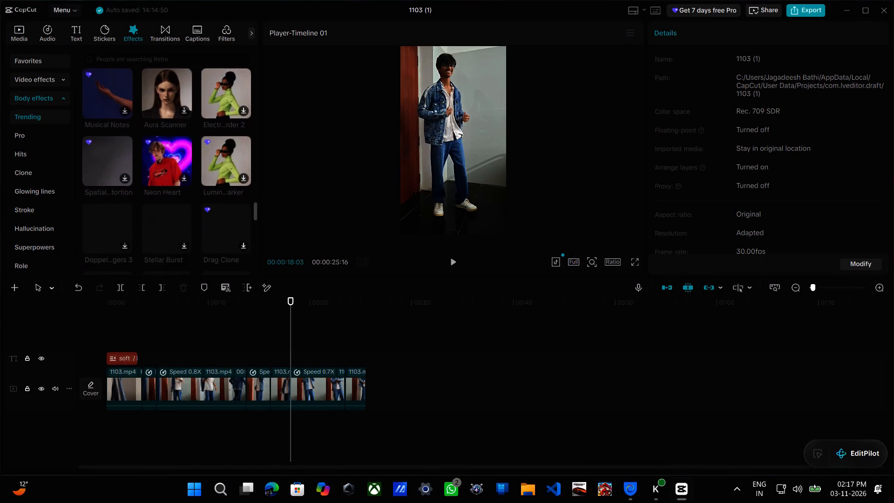
scroll(135, 173, "down", 1)
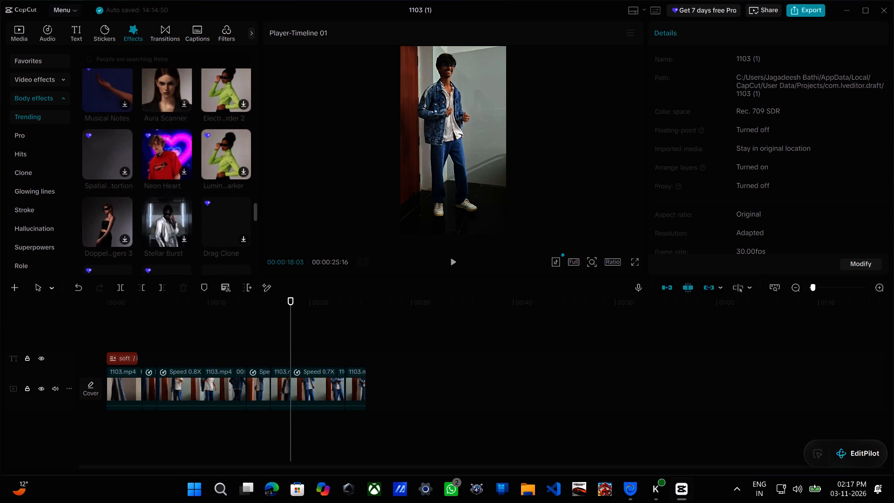
scroll(135, 173, "down", 1)
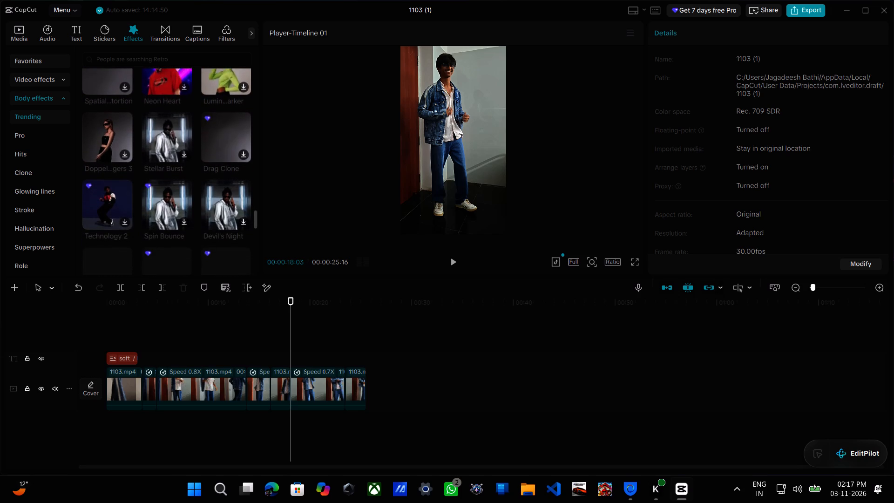
scroll(135, 173, "down", 1)
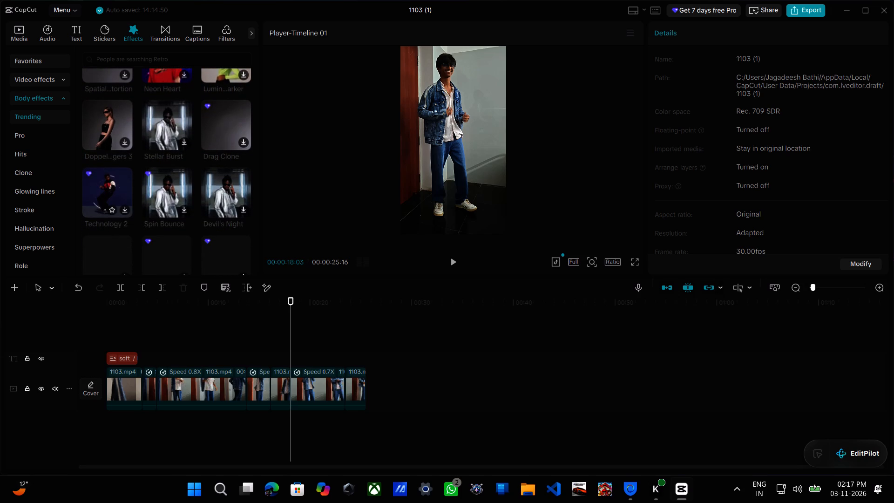
scroll(135, 188, "down", 1)
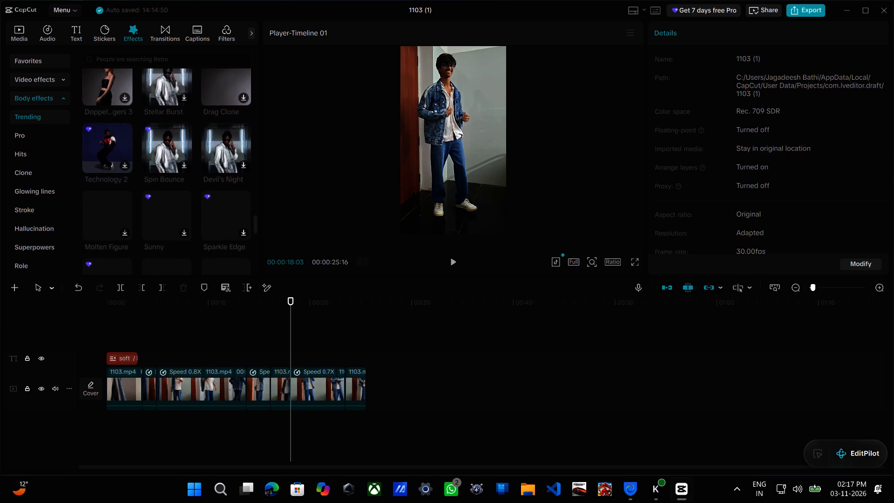
scroll(135, 188, "down", 3)
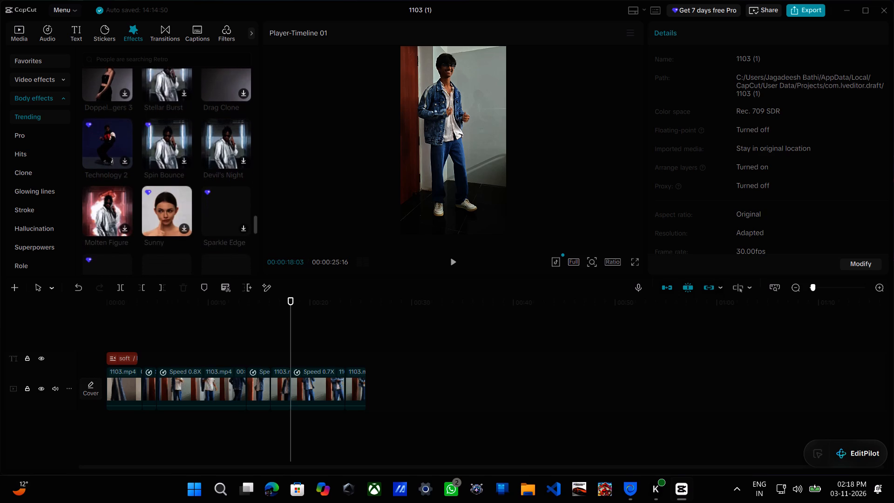
scroll(135, 188, "down", 1)
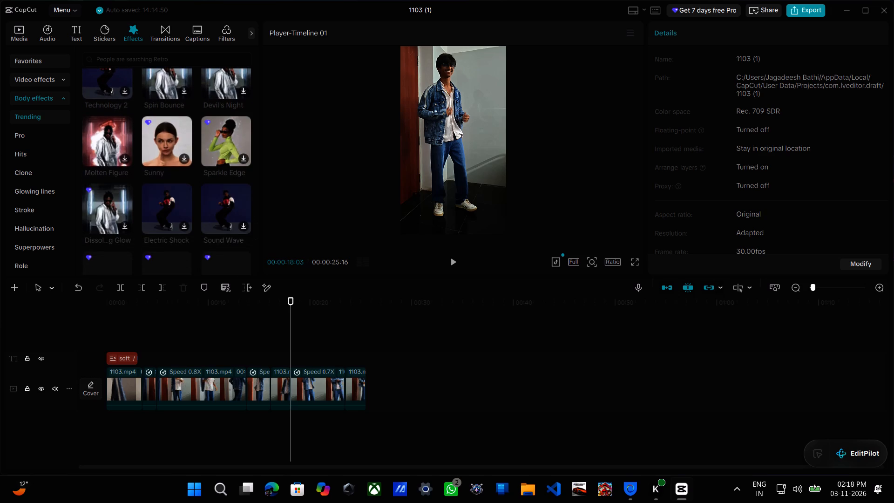
scroll(135, 188, "down", 1)
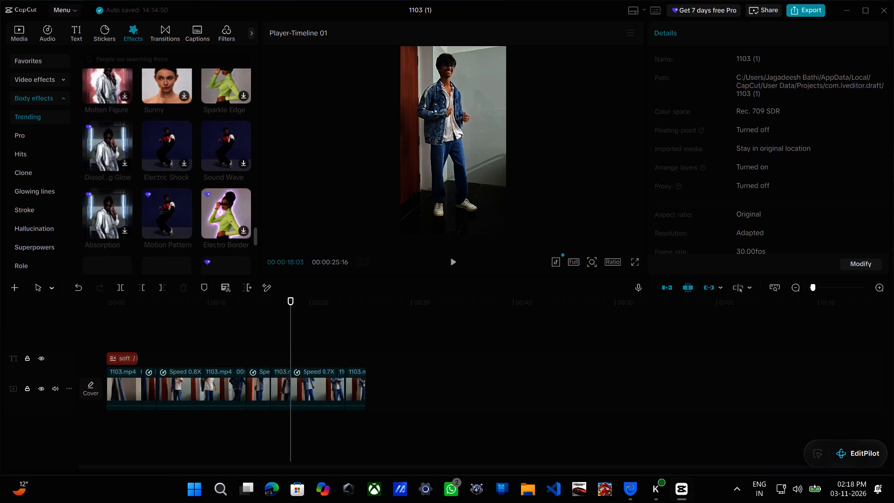
scroll(135, 188, "down", 1)
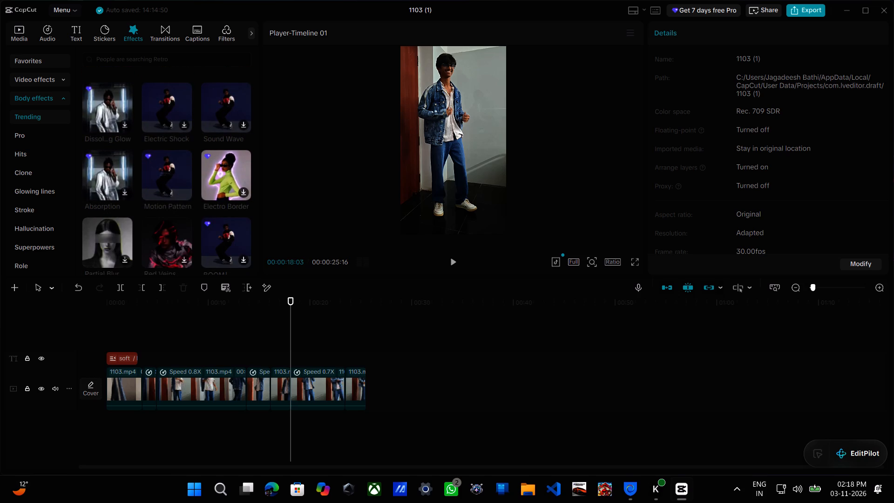
scroll(136, 175, "down", 1)
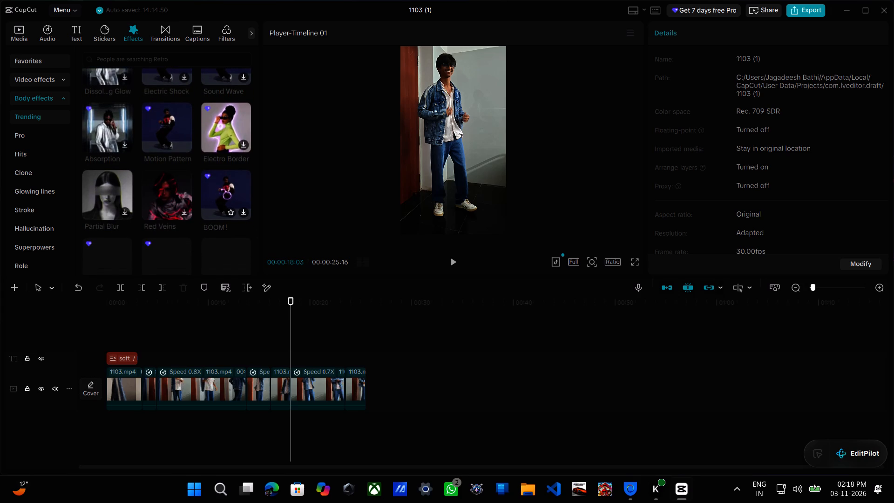
scroll(137, 180, "down", 1)
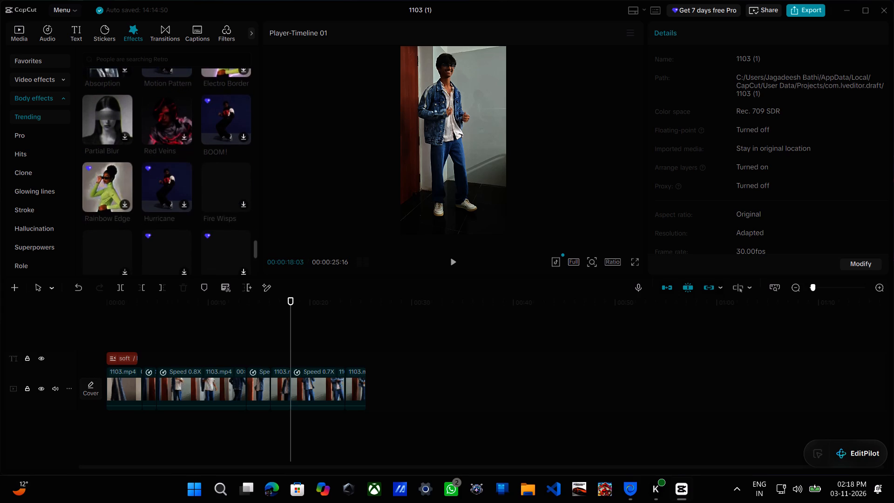
scroll(137, 180, "down", 1)
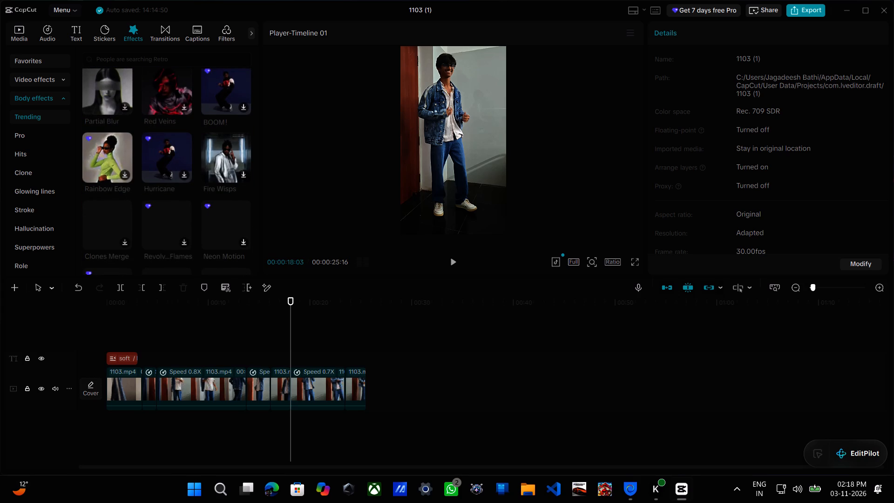
scroll(137, 152, "down", 1)
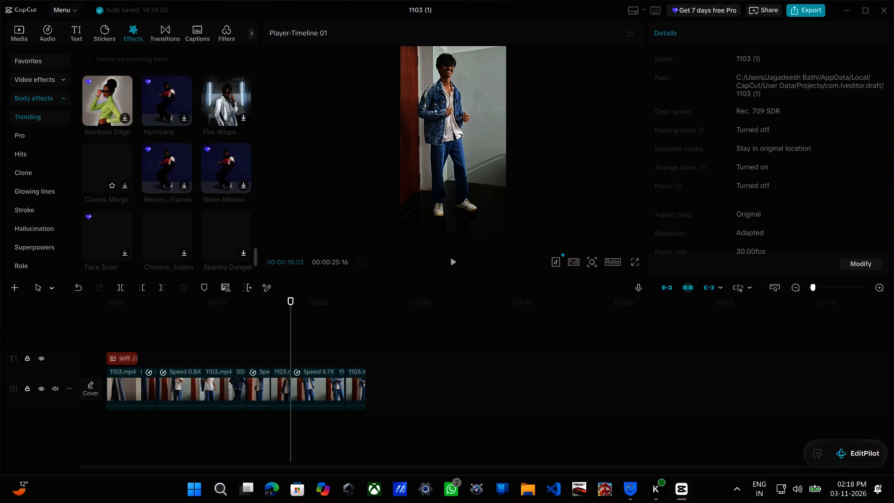
scroll(135, 168, "down", 1)
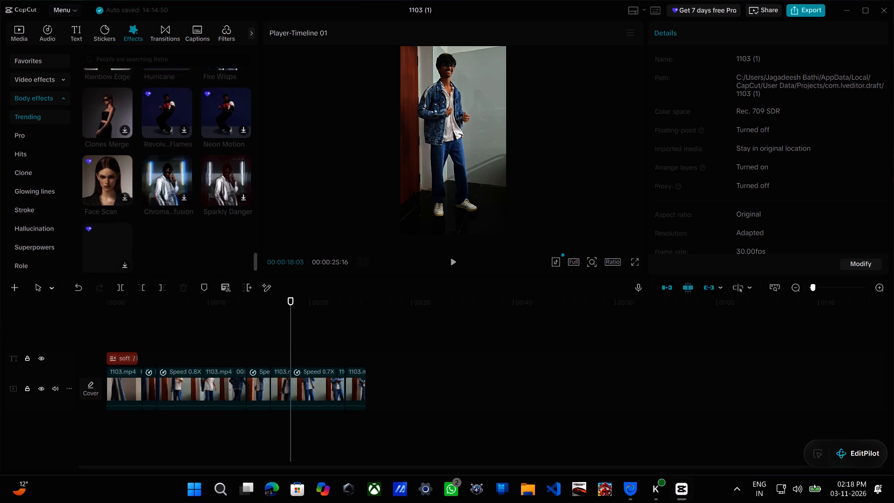
scroll(135, 168, "down", 1)
scroll(135, 168, "up", 5)
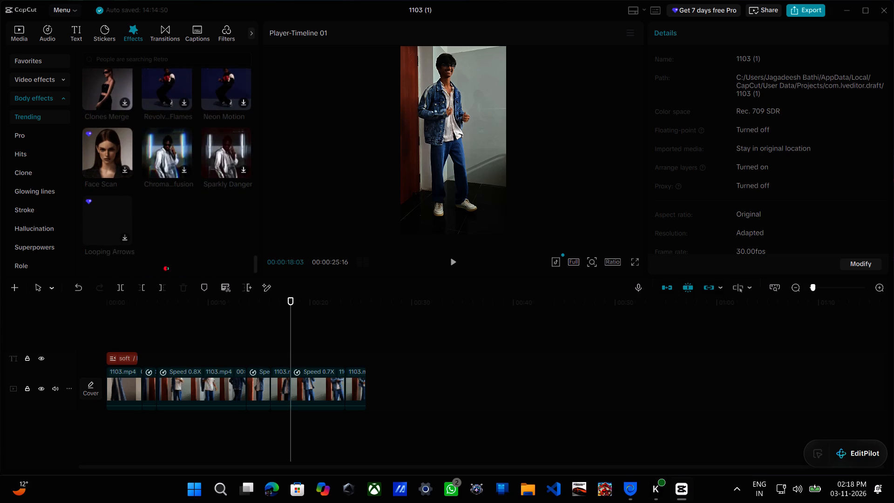
scroll(135, 168, "down", 1)
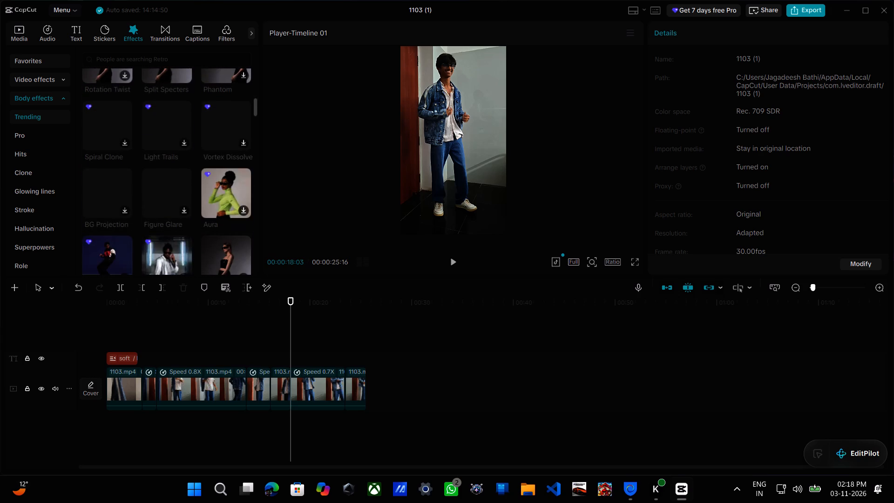
scroll(135, 168, "down", 2)
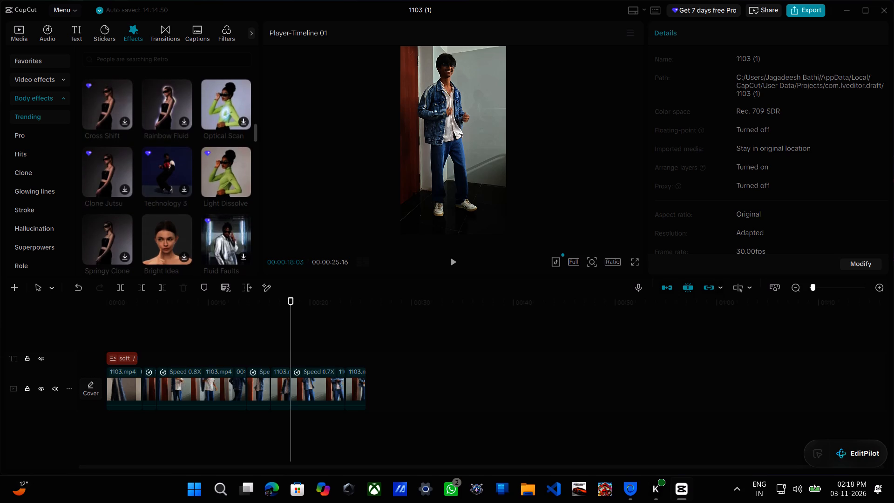
scroll(135, 168, "down", 2)
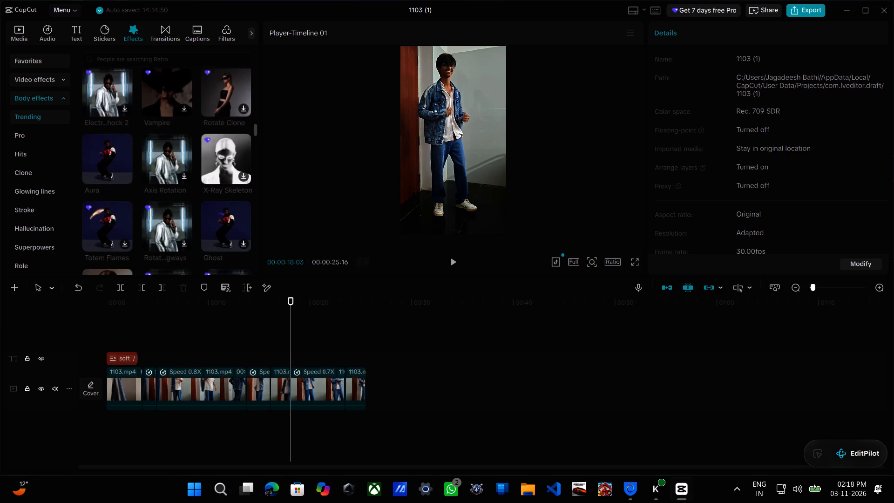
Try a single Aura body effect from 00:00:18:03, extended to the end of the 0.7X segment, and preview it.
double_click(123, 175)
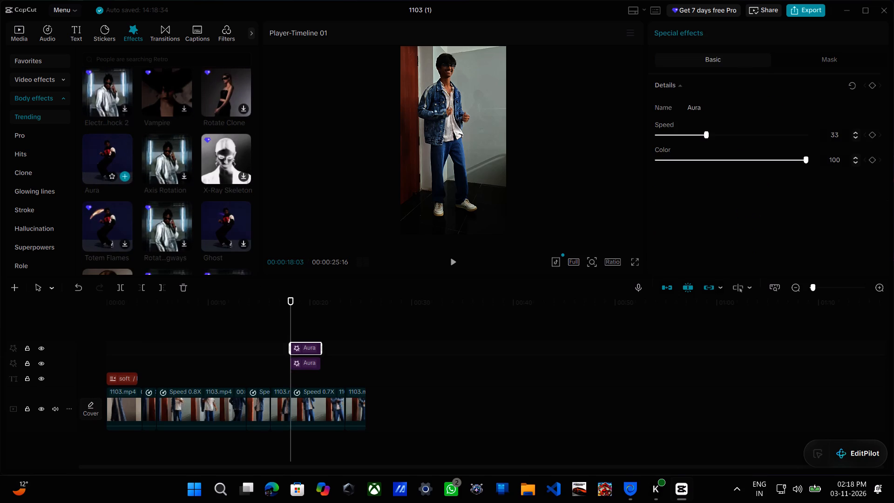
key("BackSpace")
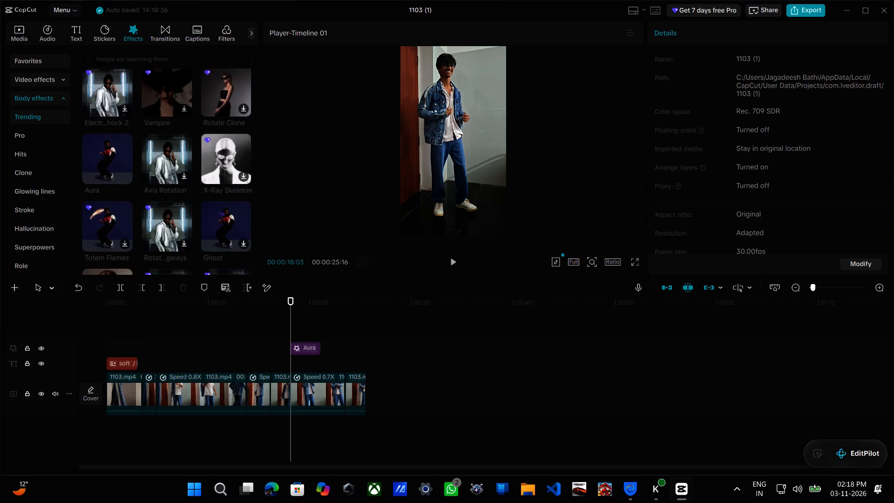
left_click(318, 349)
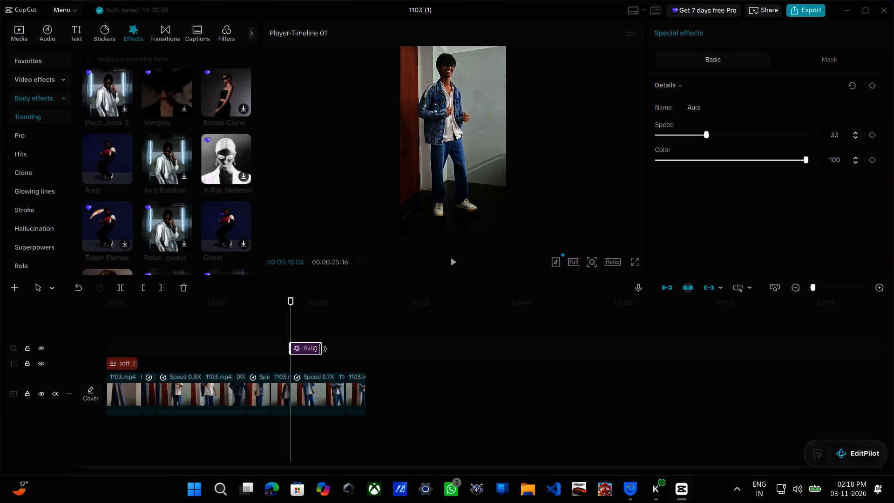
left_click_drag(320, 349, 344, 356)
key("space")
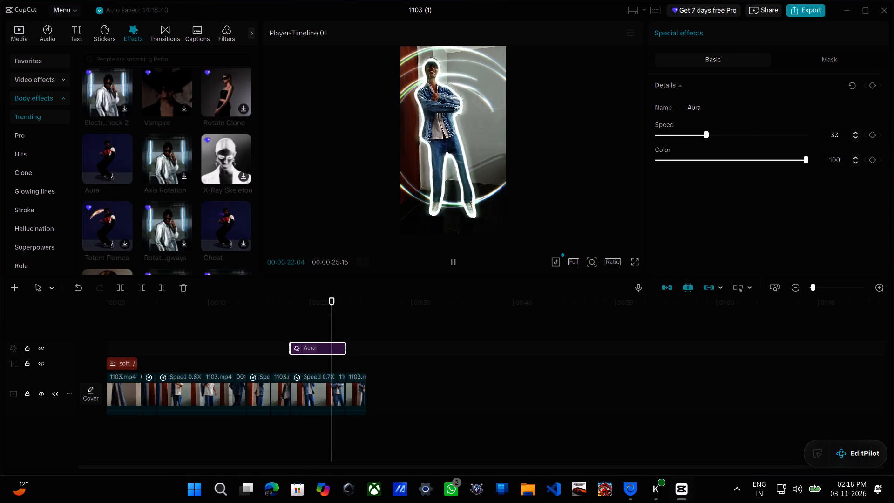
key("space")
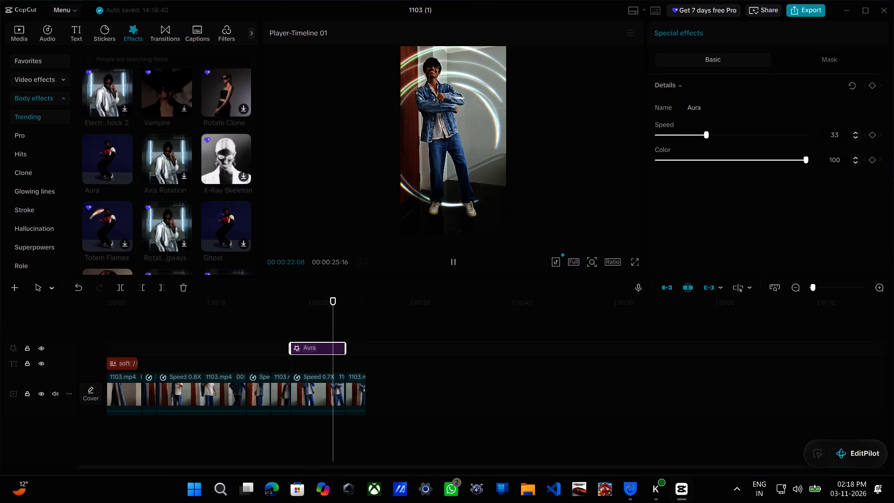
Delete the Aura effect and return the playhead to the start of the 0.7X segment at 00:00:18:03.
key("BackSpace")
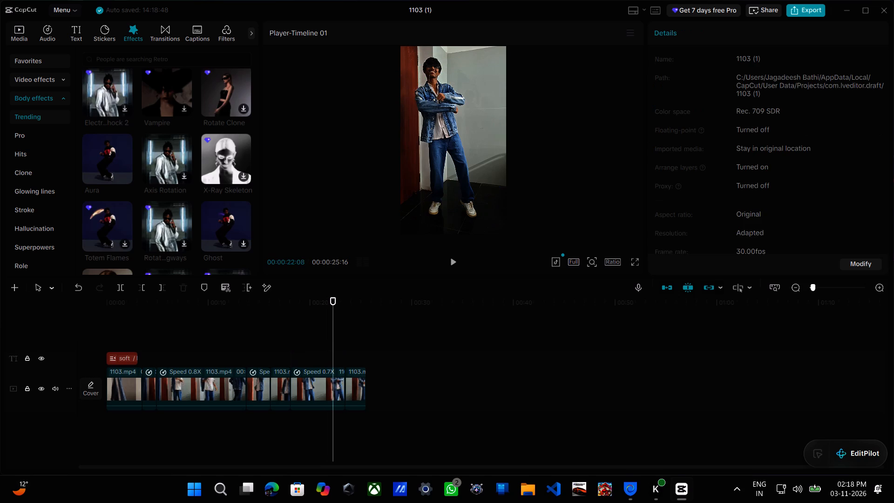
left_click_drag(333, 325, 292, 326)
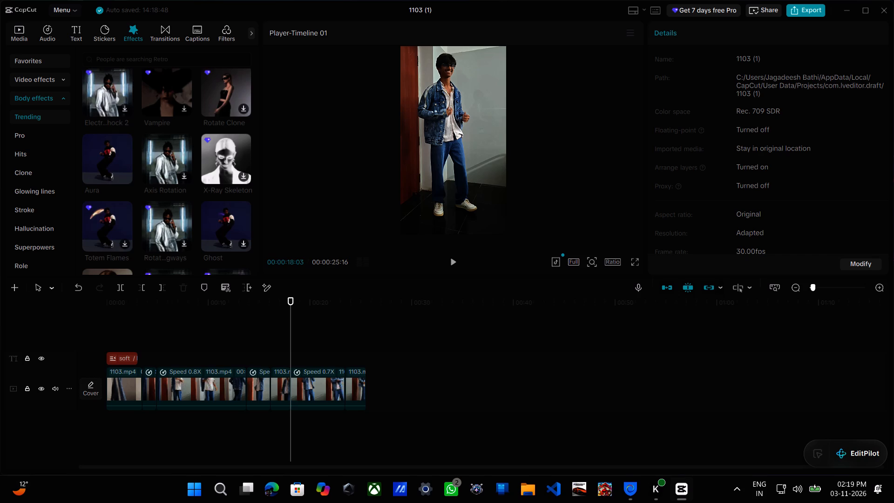
Look through more Trending body effects for another option for the 0.7X segment.
scroll(134, 205, "down", 2)
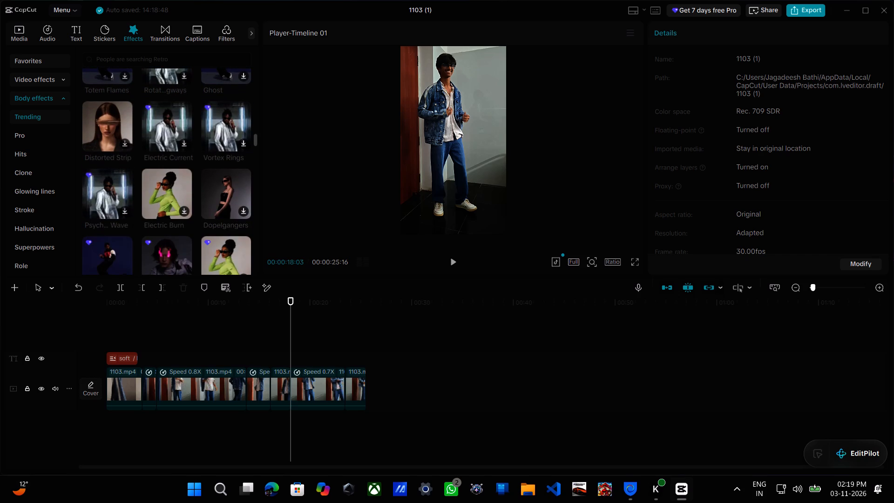
left_click(66, 13)
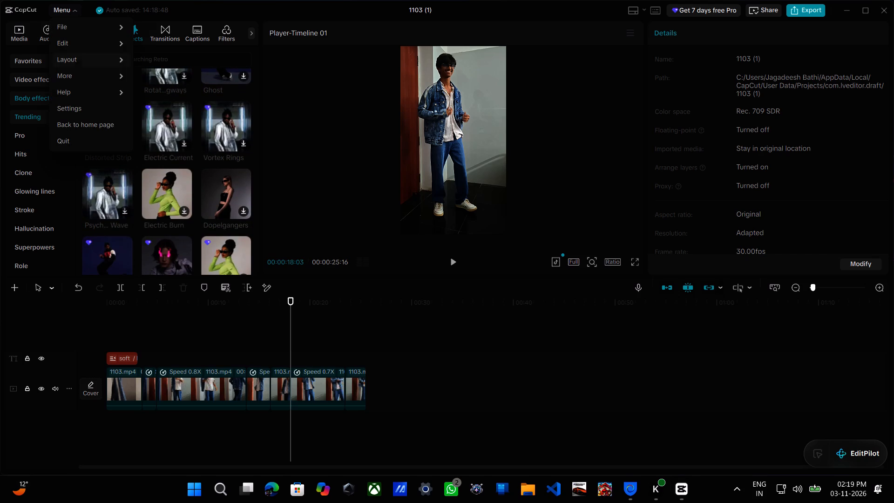
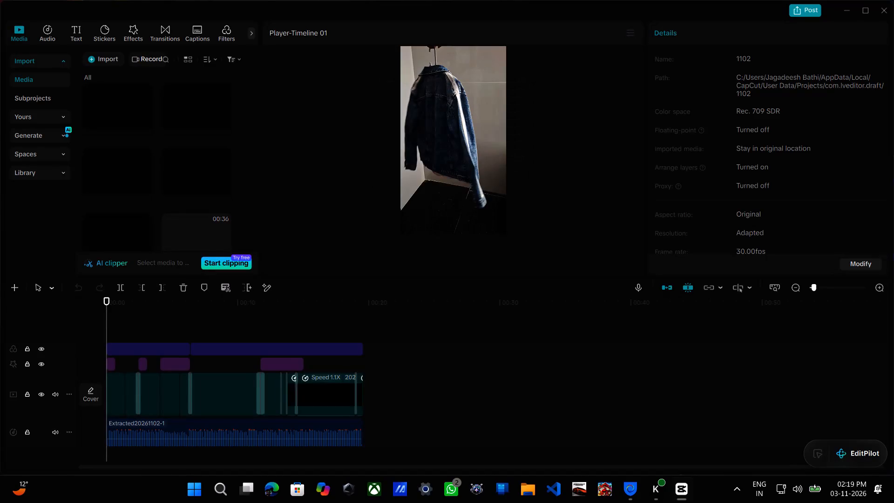
Inspect the last effect clip in reference project 1102 and preview how it plays from about 00:00:11:22.
left_click(290, 364)
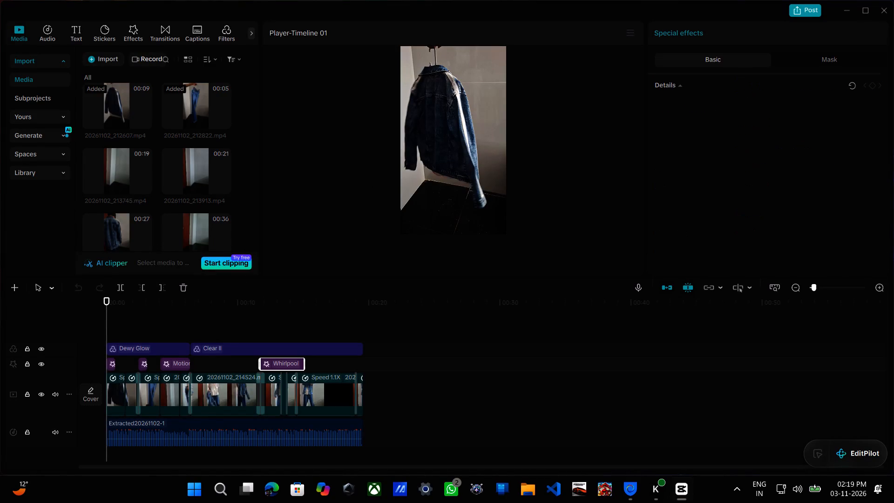
key("space")
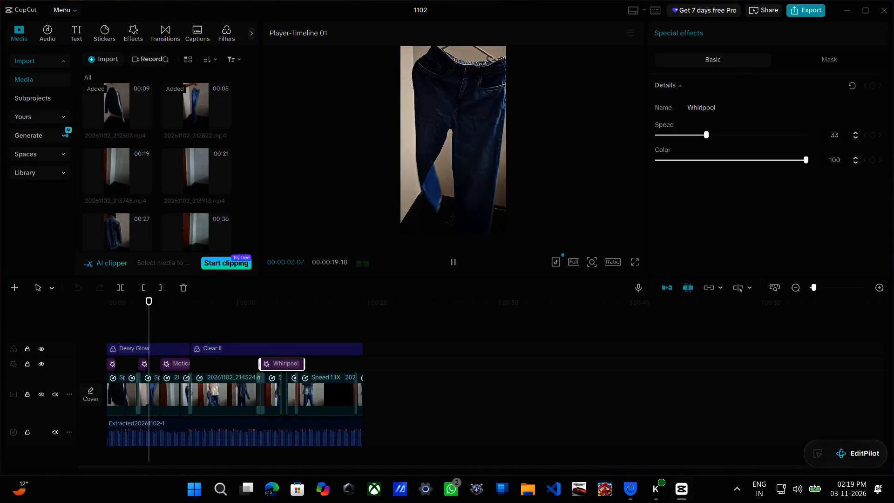
left_click_drag(158, 313, 260, 323)
key("space")
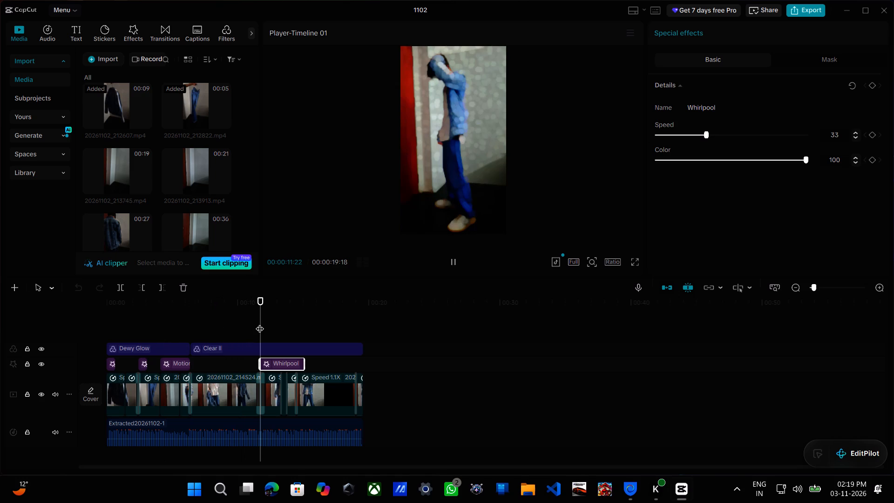
key("space")
key("space")
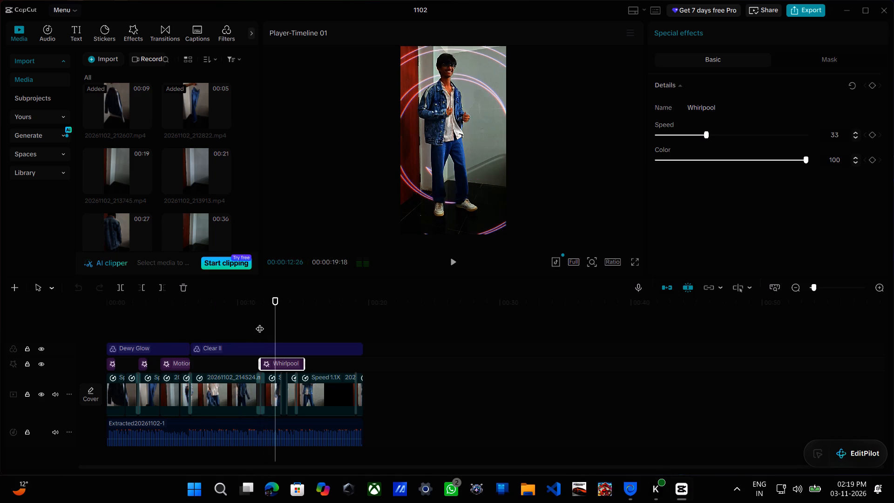
Leave project 1102 and go back to the home page.
left_click(73, 13)
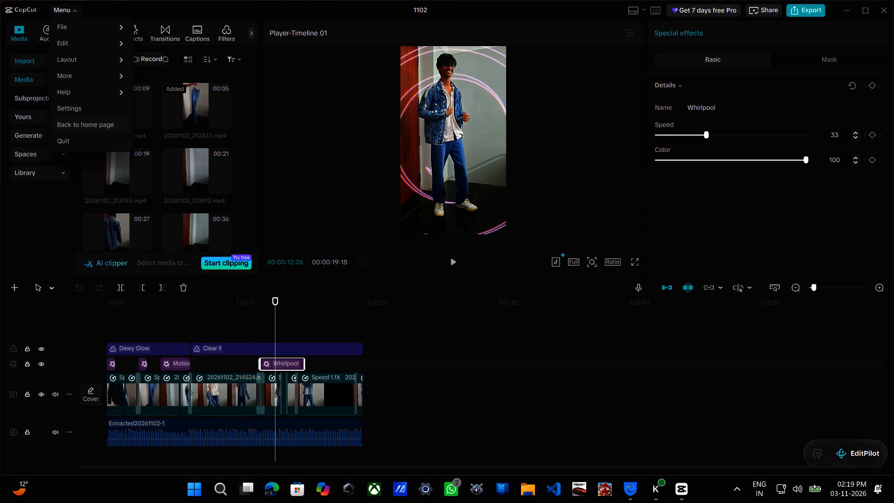
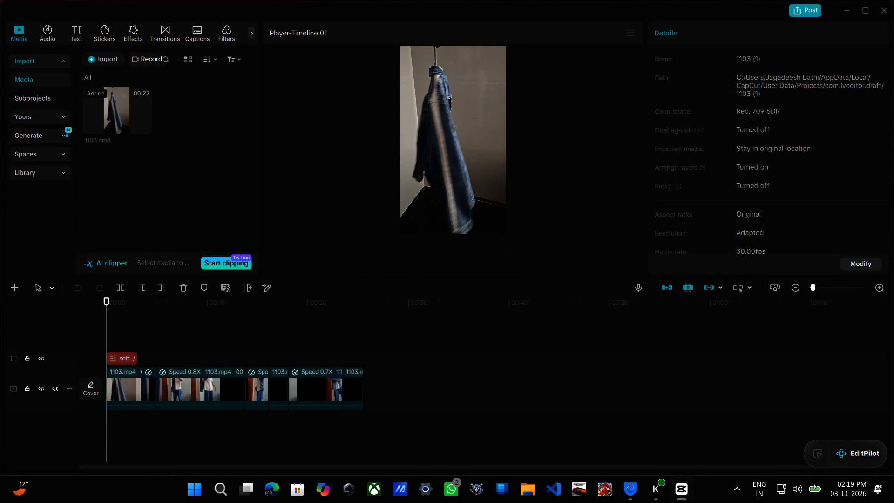
Search the effects for "whirlpool" and add the Whirlpool body effect at 00:00:18:03, where the 0.7X segment starts.
left_click(289, 337)
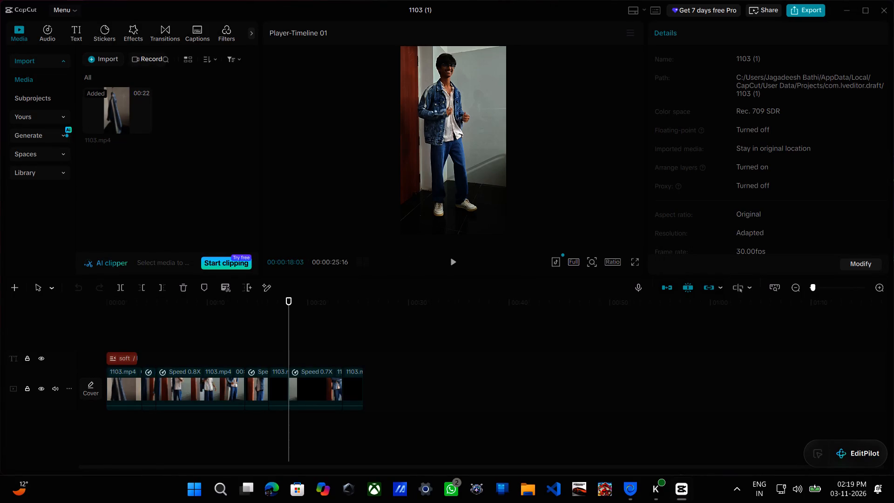
left_click(133, 34)
left_click(46, 95)
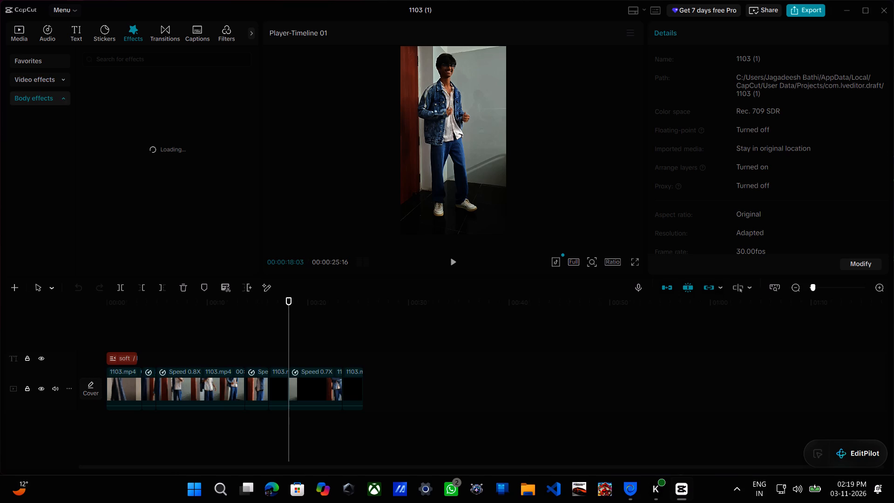
left_click(44, 78)
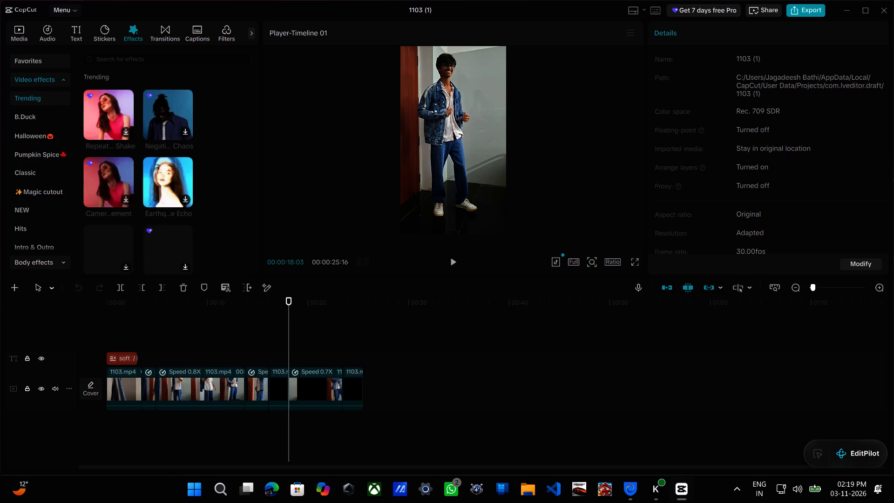
left_click(108, 60)
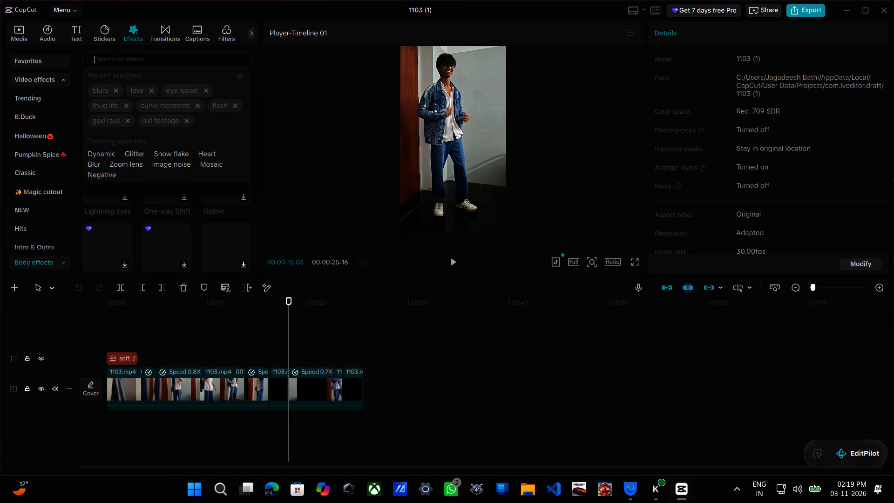
type("whi")
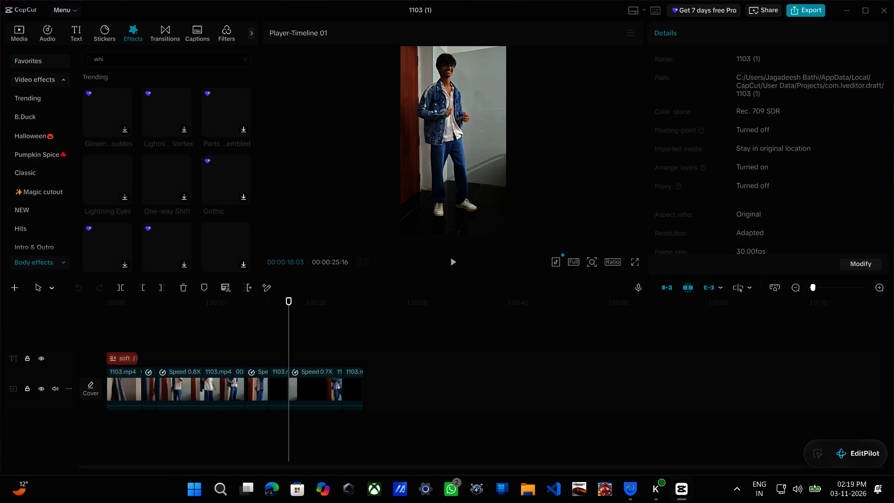
key("r")
type("lpool")
key("Return")
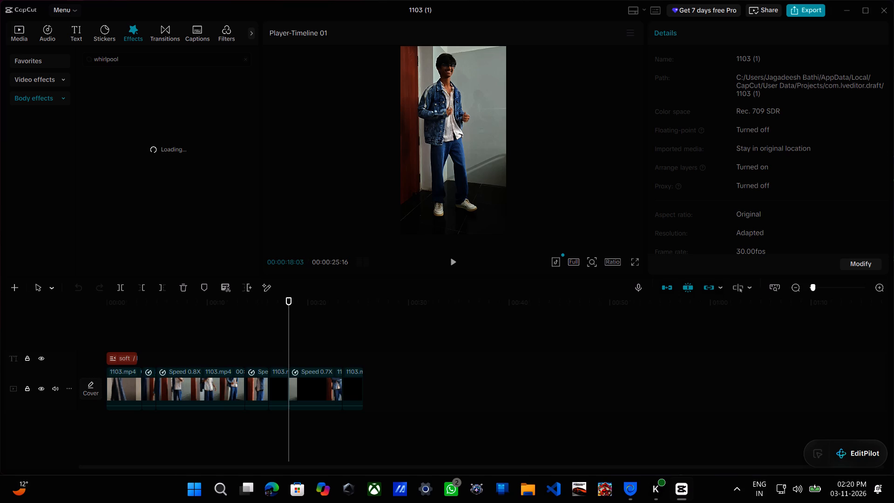
left_click(289, 329)
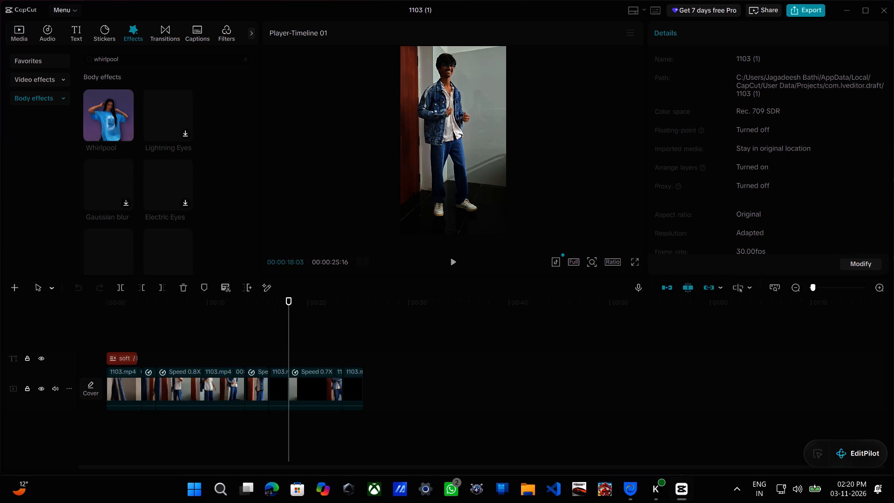
left_click(127, 130)
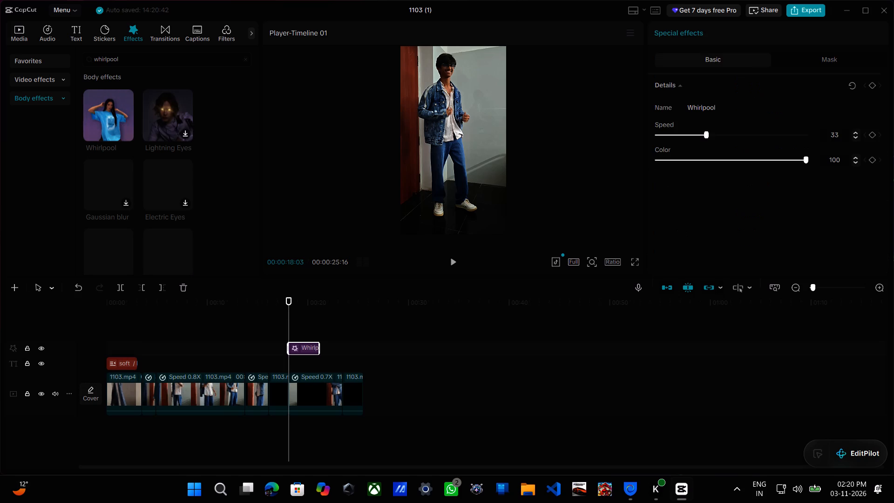
Extend the end of the Whirlpool effect to 00:00:23:14, matching the end of the segment beneath it.
left_click_drag(289, 333, 305, 333)
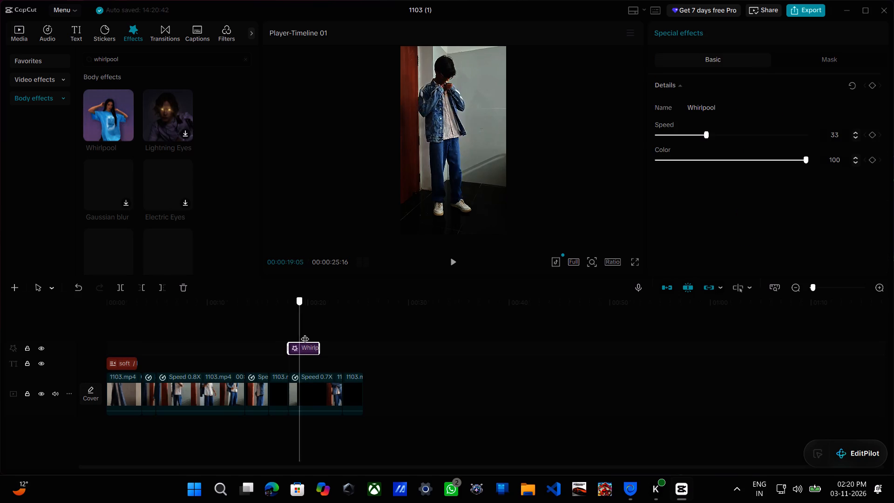
left_click_drag(305, 333, 341, 339)
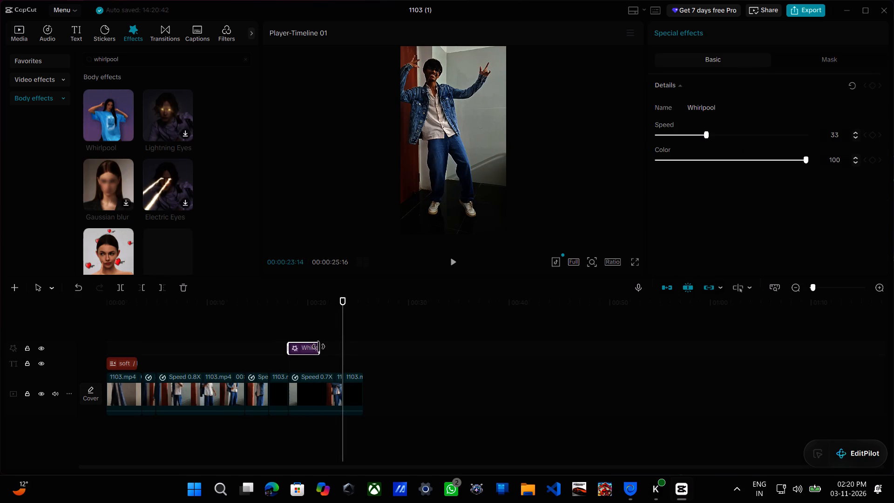
left_click_drag(319, 347, 341, 350)
Play the whole edited video from the beginning to check the Whirlpool effect, and replay the opening text.
left_click_drag(344, 364, 289, 364)
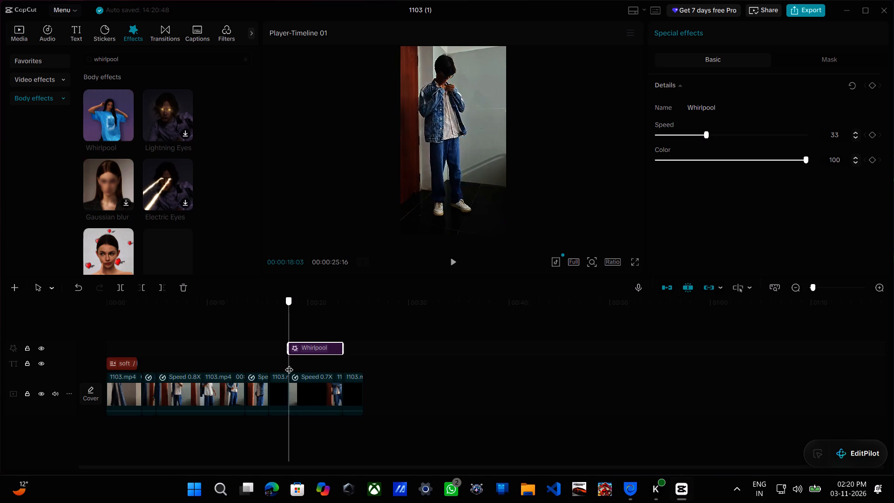
left_click_drag(289, 364, 289, 364)
left_click_drag(288, 320, 167, 324)
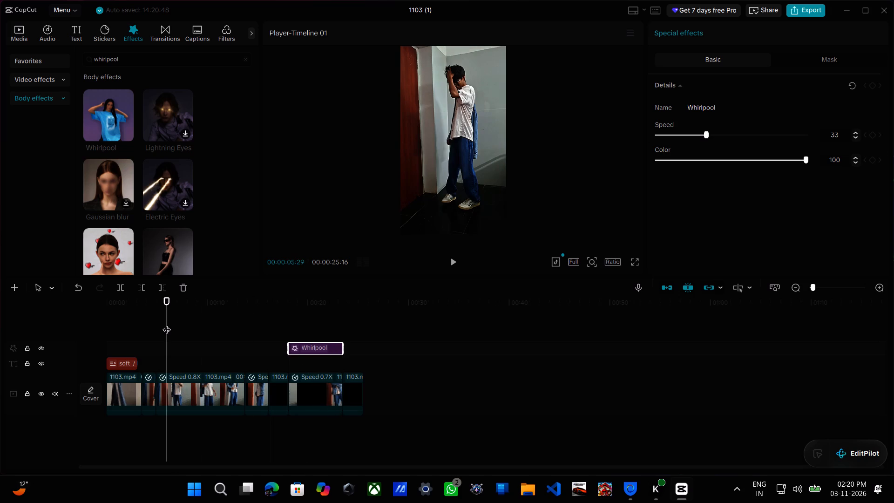
left_click_drag(167, 324, 52, 309)
key("space")
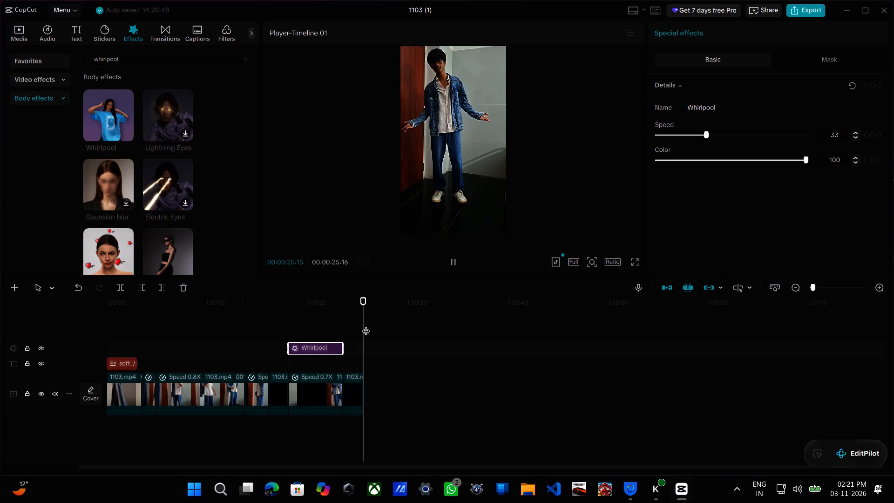
left_click_drag(365, 325, 74, 327)
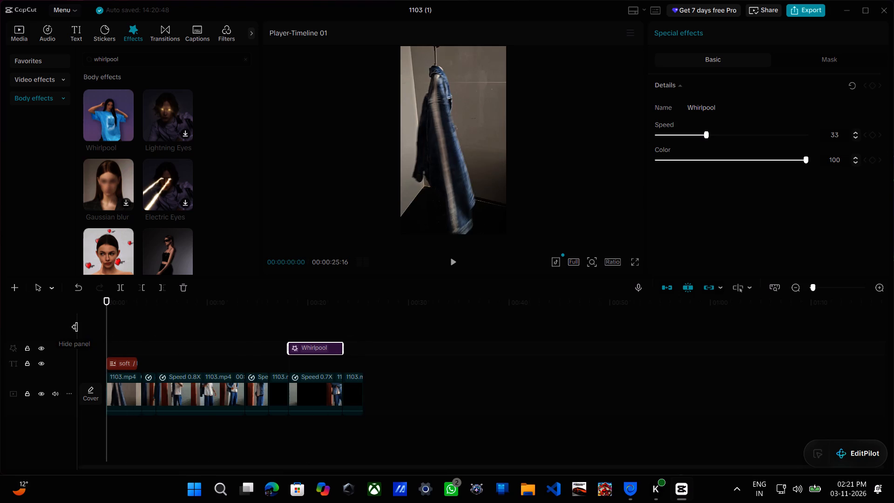
key("space")
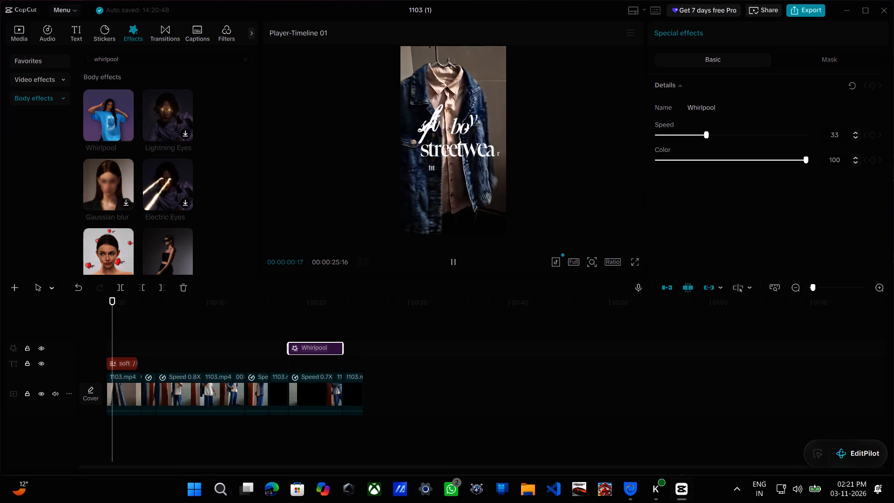
key("space")
key("space")
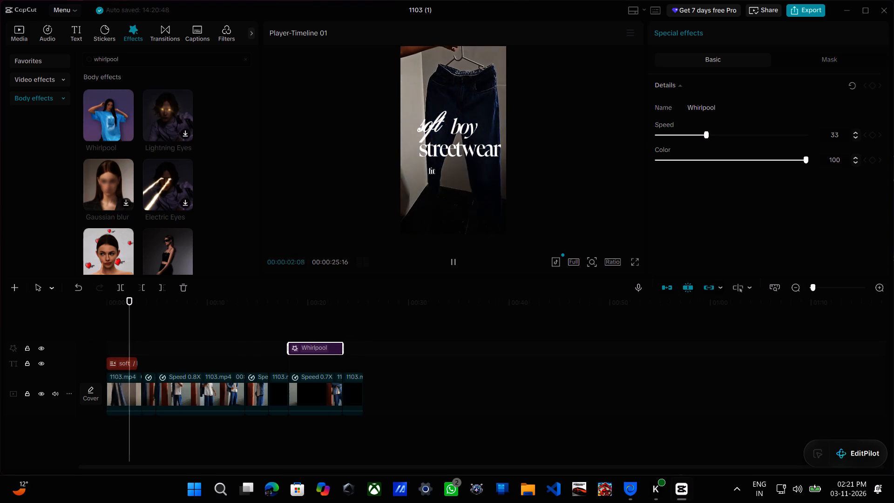
key("space")
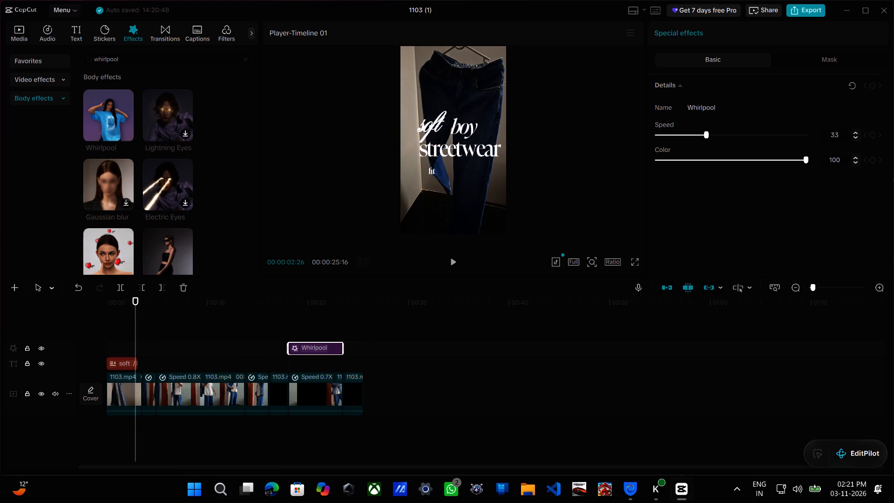
Browse the Featured filters and preview the Defog filter at the start of the video.
left_click(228, 27)
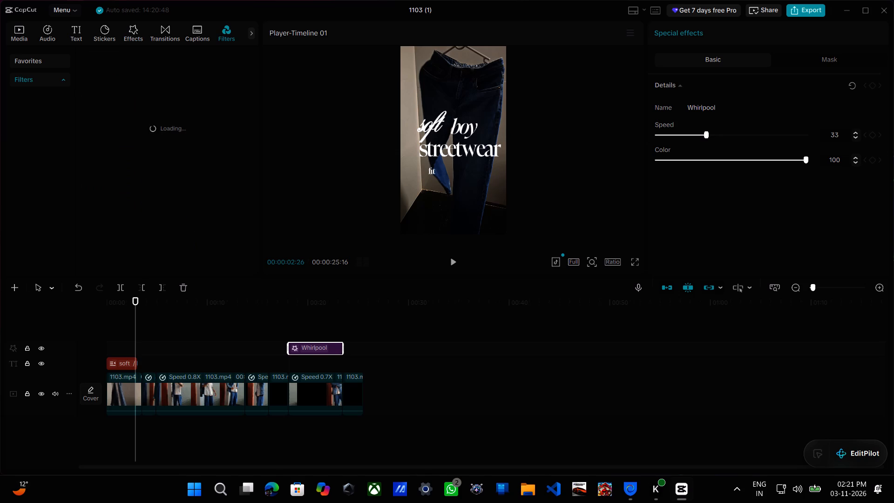
left_click_drag(135, 313, 76, 301)
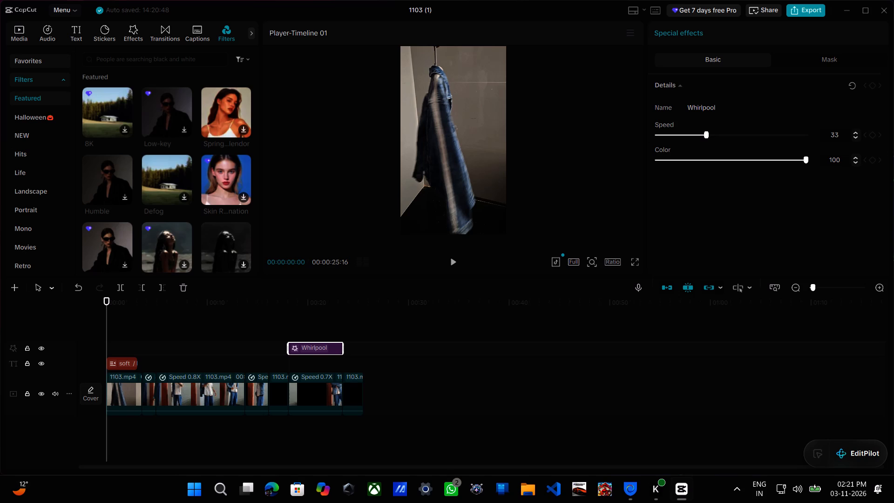
double_click(162, 174)
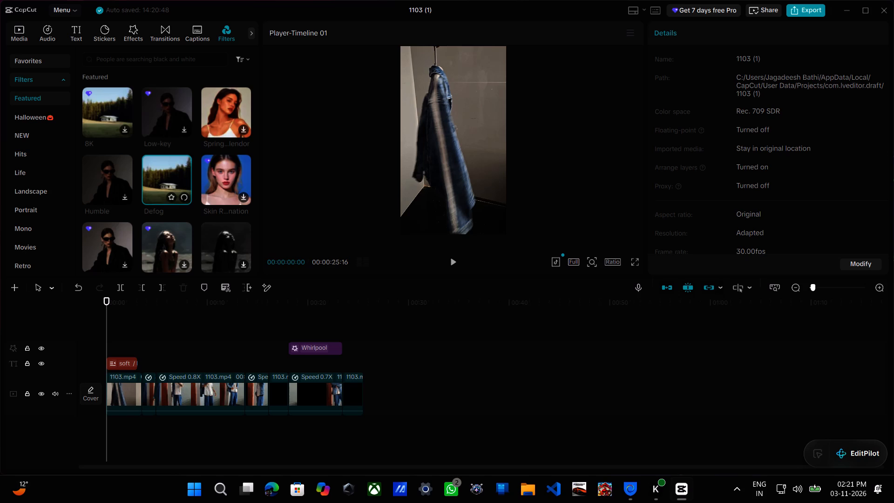
scroll(135, 159, "down", 1)
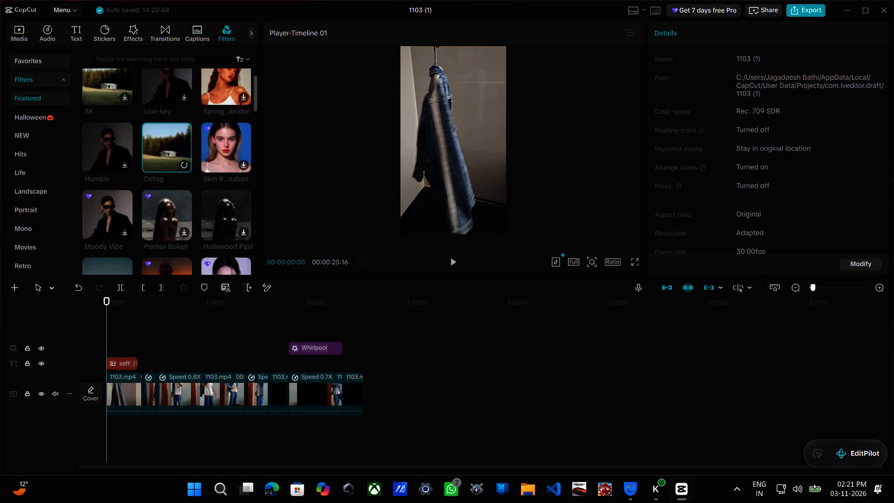
scroll(135, 159, "down", 1)
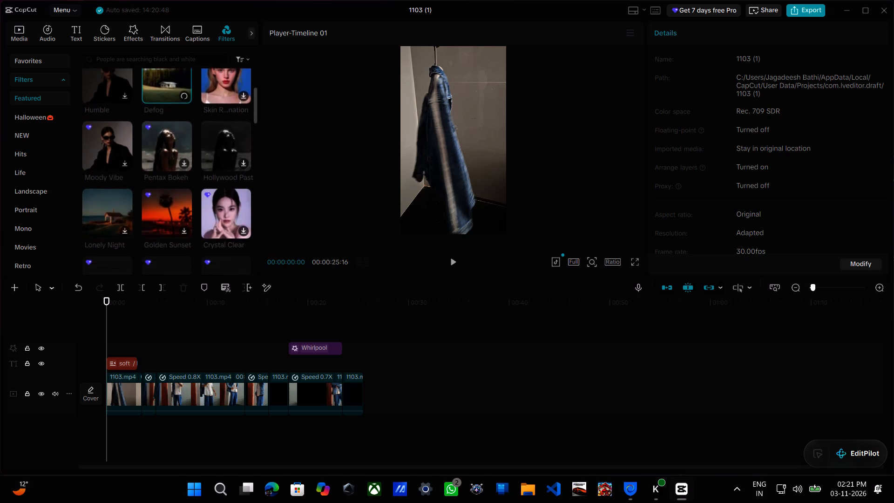
scroll(135, 159, "down", 1)
double_click(115, 207)
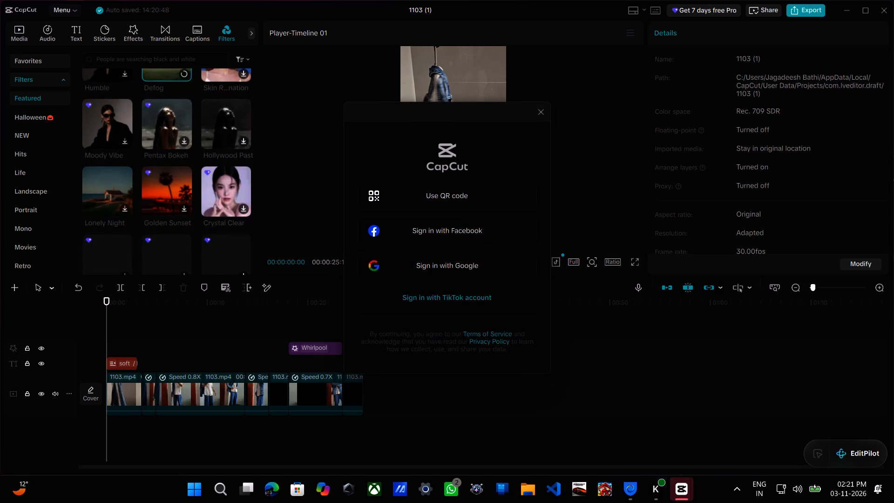
left_click(541, 110)
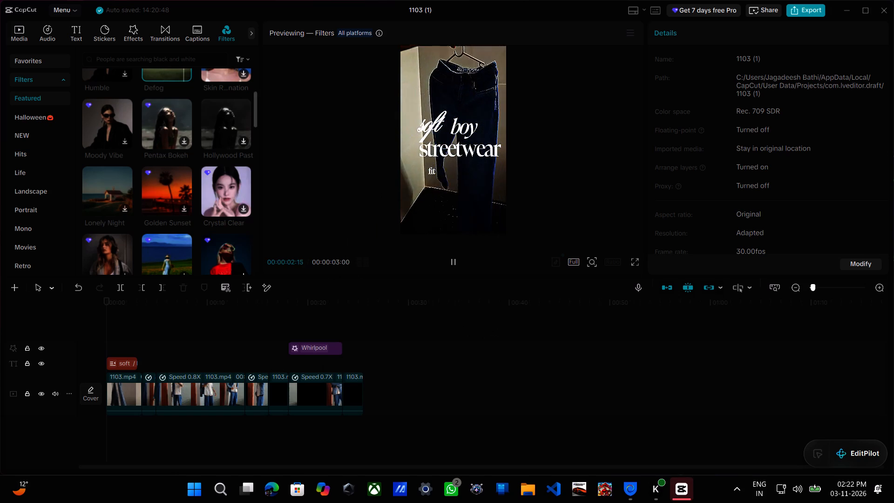
Browse the Featured filters and try to preview the Moody Vibe and Lonely Night filters.
double_click(120, 126)
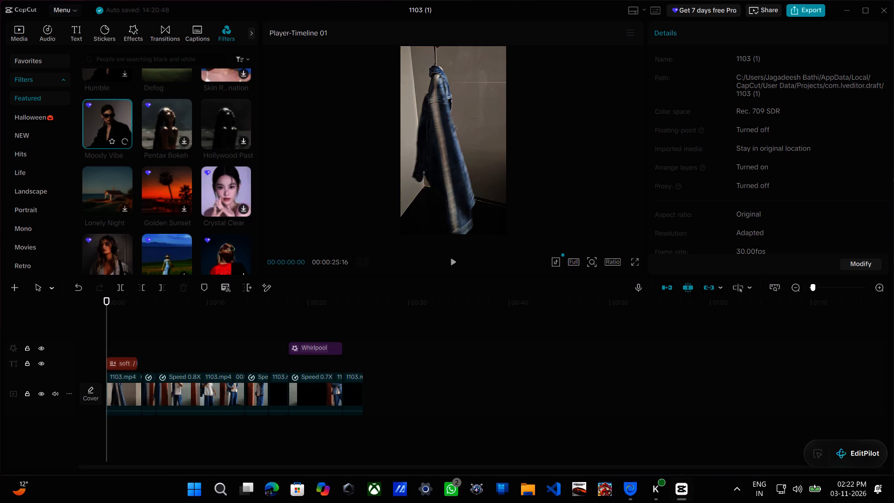
scroll(137, 118, "up", 1)
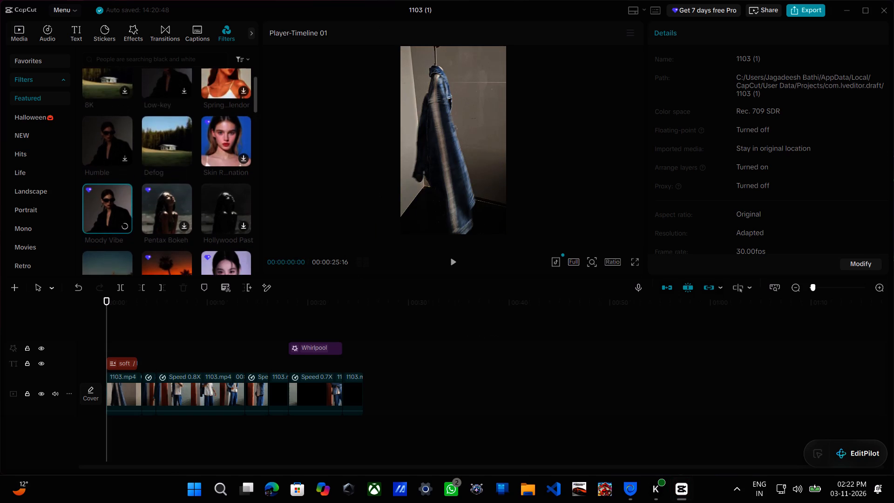
scroll(137, 118, "up", 1)
scroll(135, 133, "down", 1)
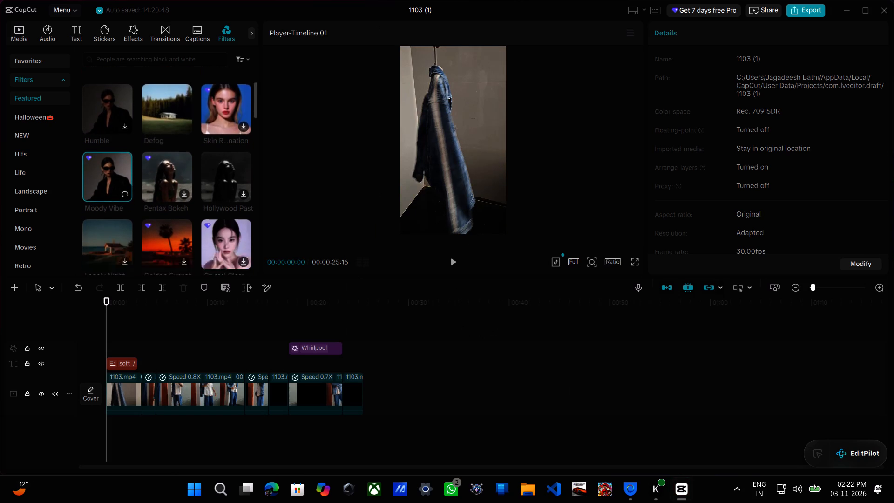
scroll(135, 133, "down", 1)
double_click(117, 168)
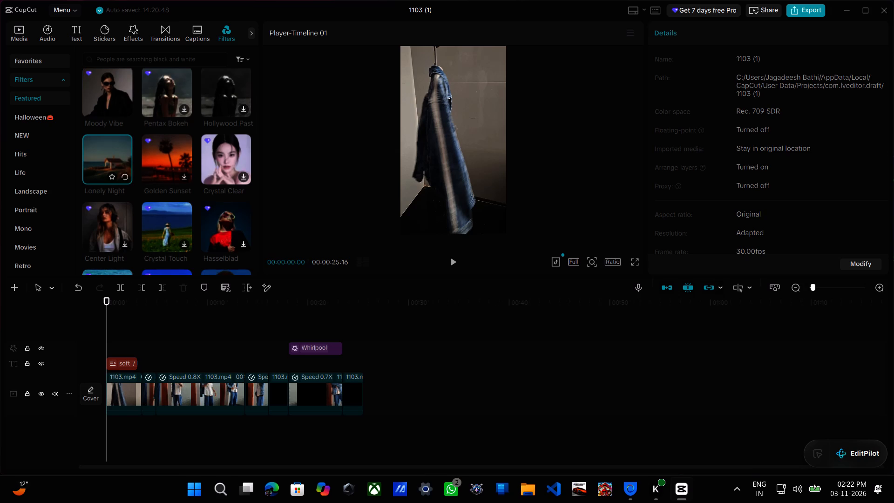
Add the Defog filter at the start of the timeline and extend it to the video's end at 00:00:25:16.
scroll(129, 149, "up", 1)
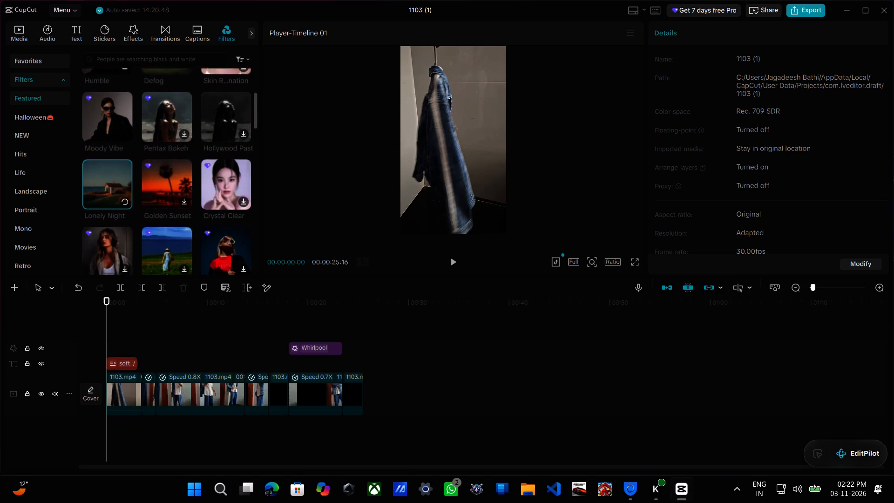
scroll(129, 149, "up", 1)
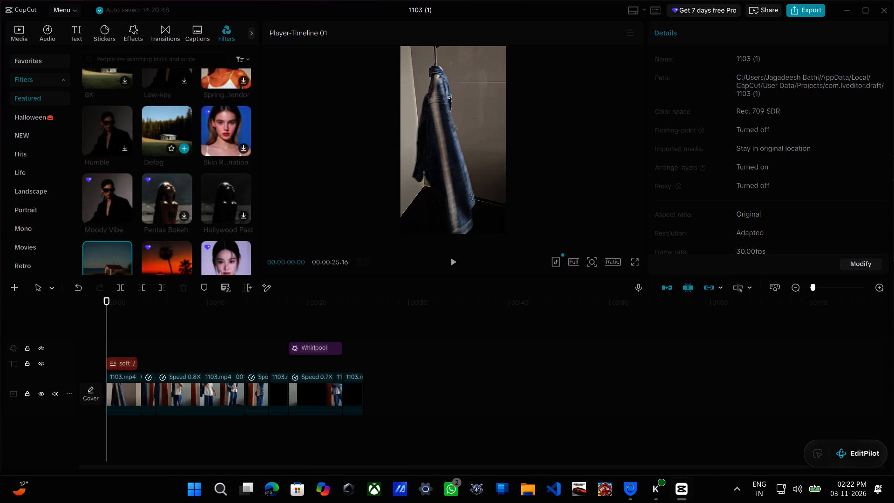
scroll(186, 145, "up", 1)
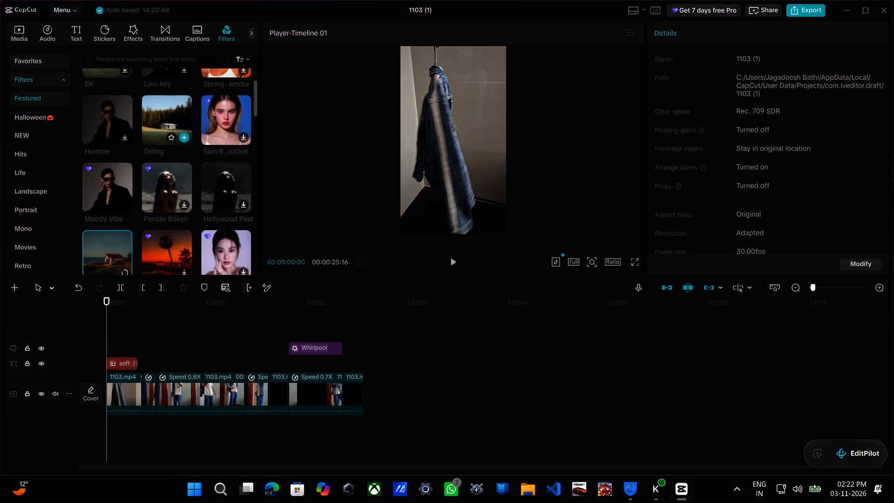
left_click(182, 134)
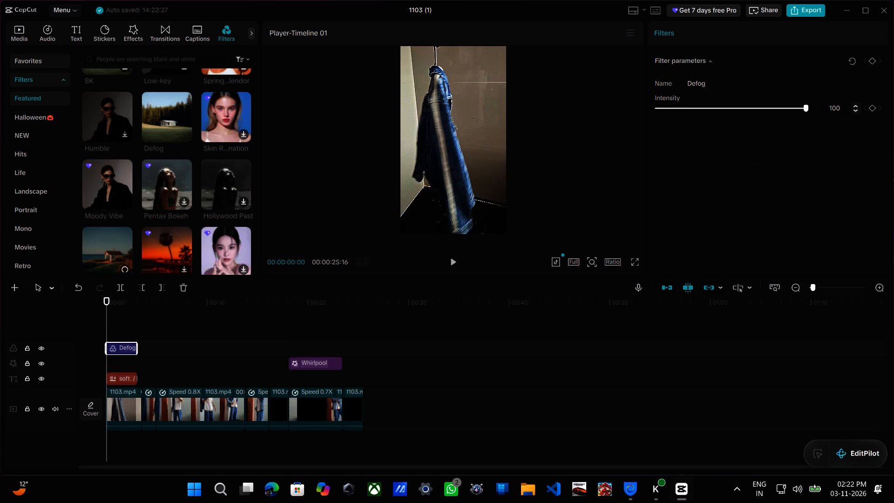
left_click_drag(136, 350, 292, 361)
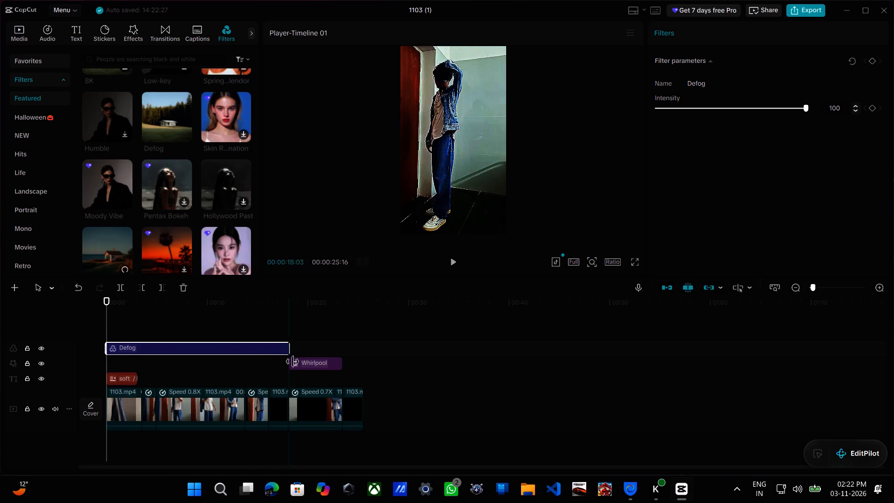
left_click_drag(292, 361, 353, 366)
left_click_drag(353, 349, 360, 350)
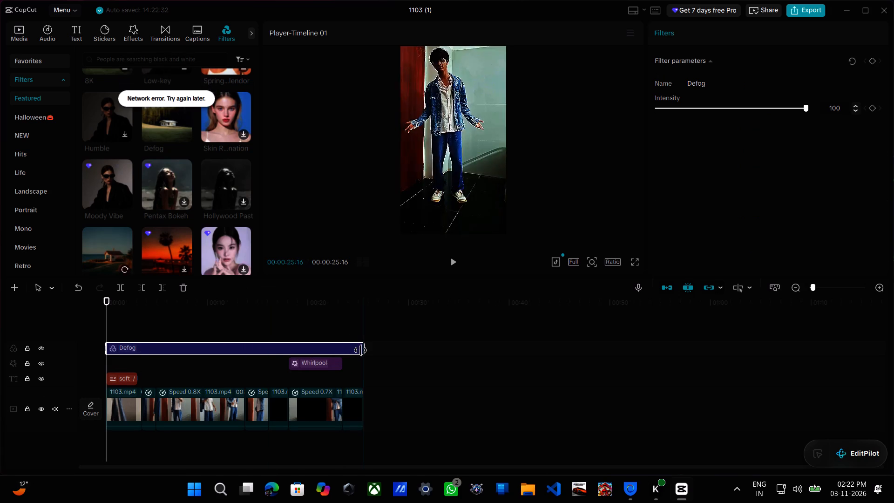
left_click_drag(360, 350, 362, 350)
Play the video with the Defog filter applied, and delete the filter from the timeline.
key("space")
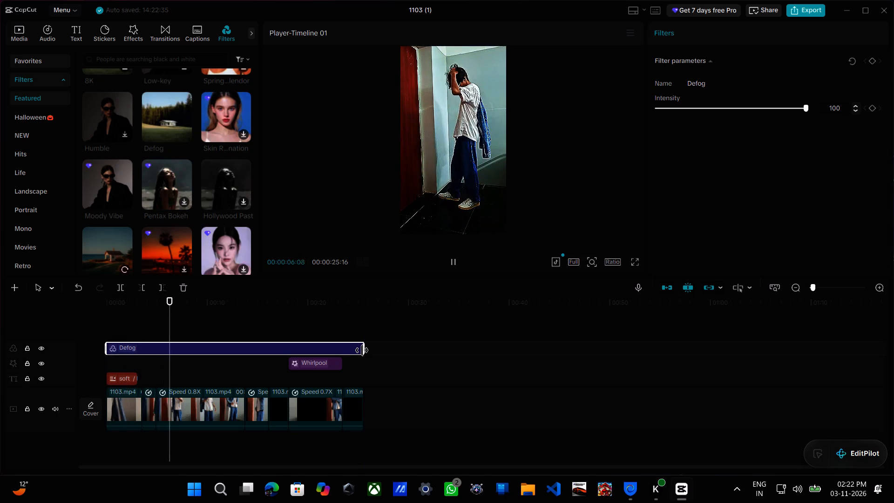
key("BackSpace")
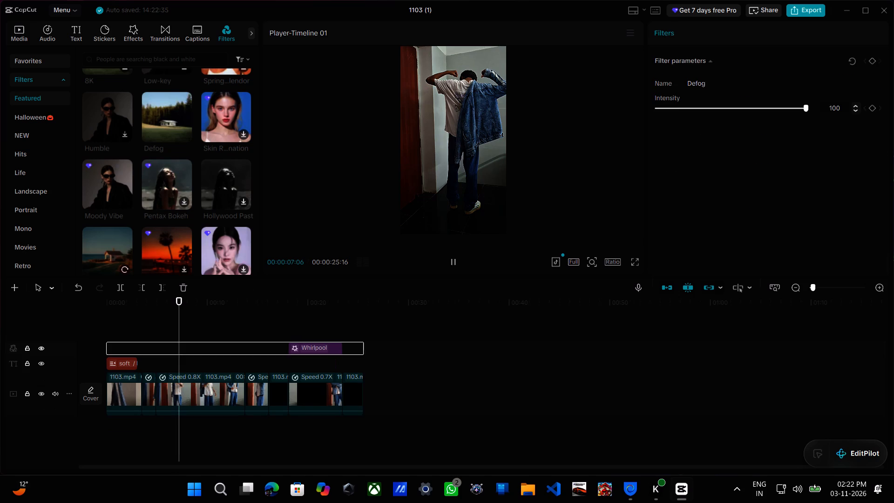
Browse the Featured filters and try to preview the Lonely Night and Bronze filters.
scroll(136, 202, "down", 1)
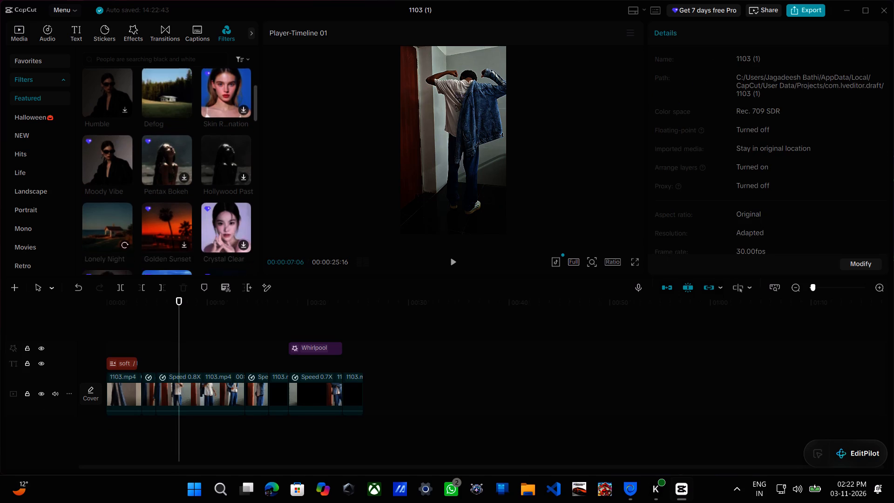
scroll(136, 202, "down", 1)
left_click(119, 196)
triple_click(119, 196)
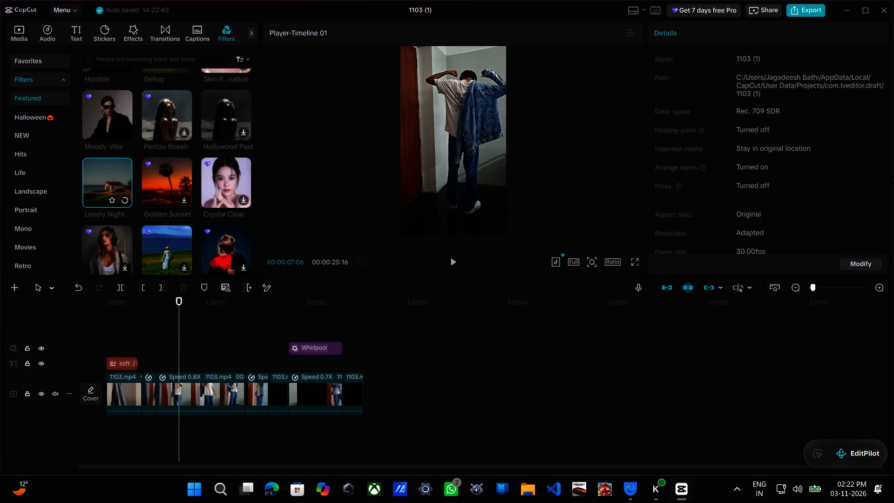
scroll(135, 223, "down", 1)
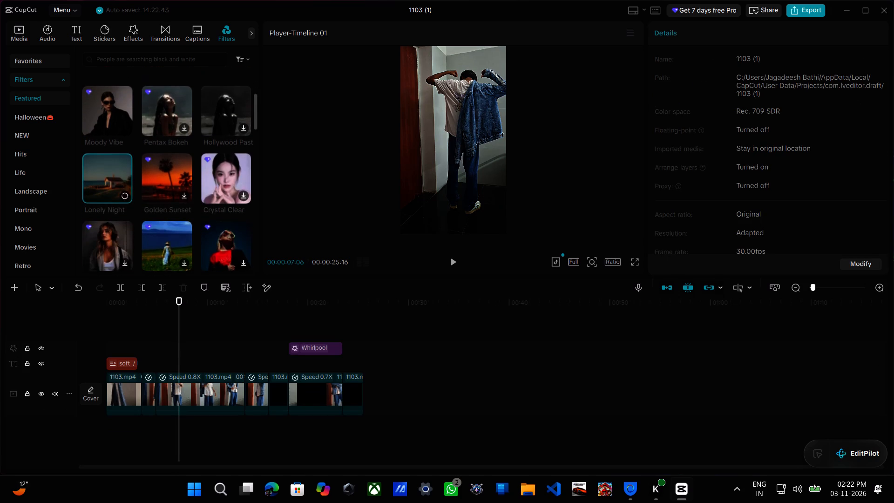
scroll(135, 223, "down", 1)
double_click(230, 204)
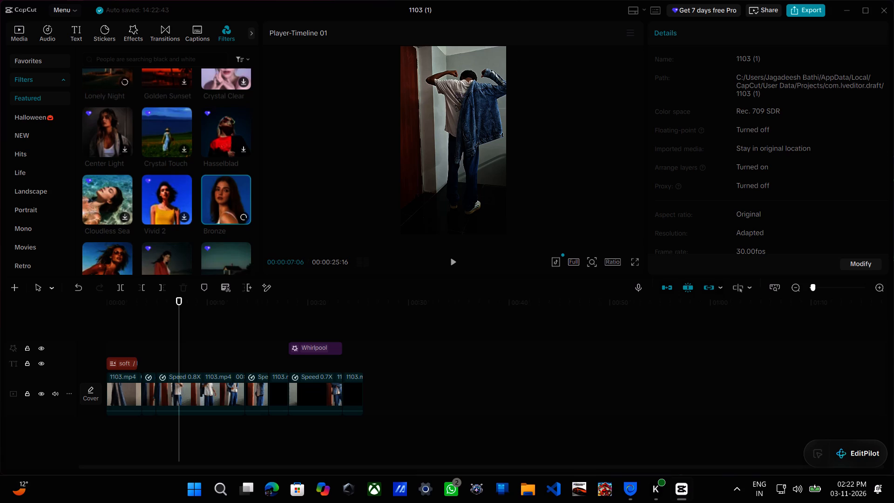
Check the network connection in the system quick settings and the VPN connection in Hotspot Shield.
left_click(791, 493)
left_click(791, 493)
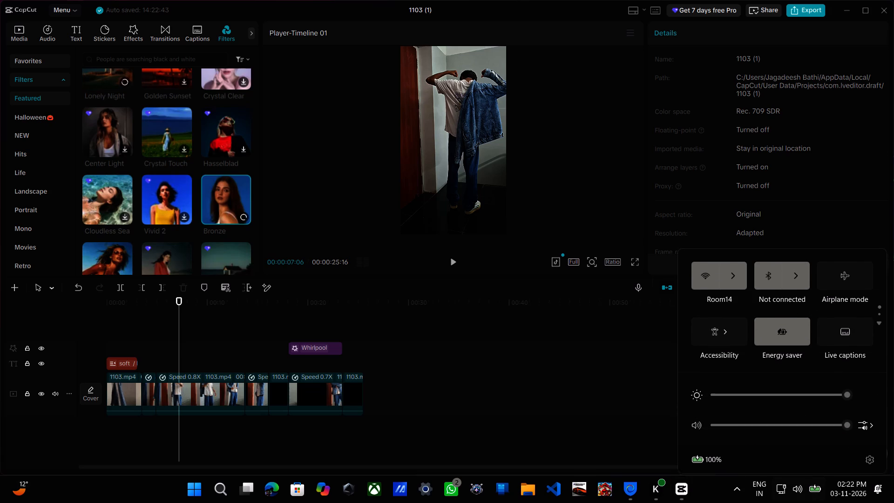
left_click(635, 491)
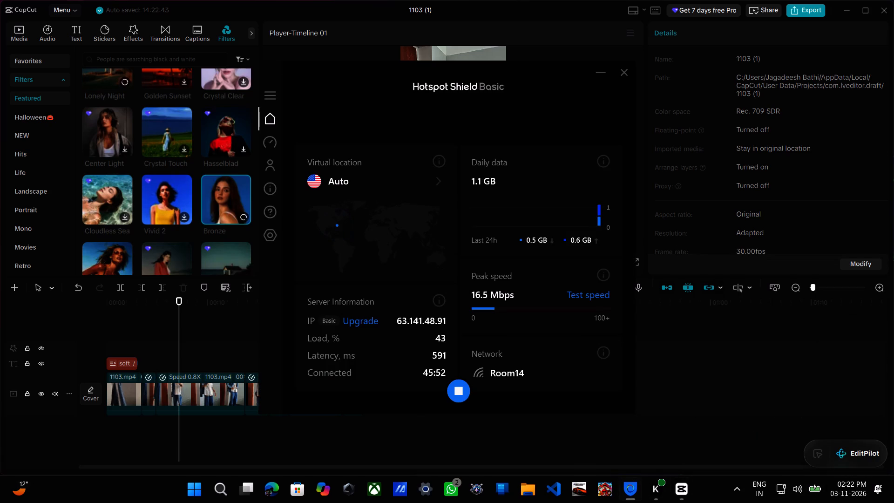
left_click(635, 491)
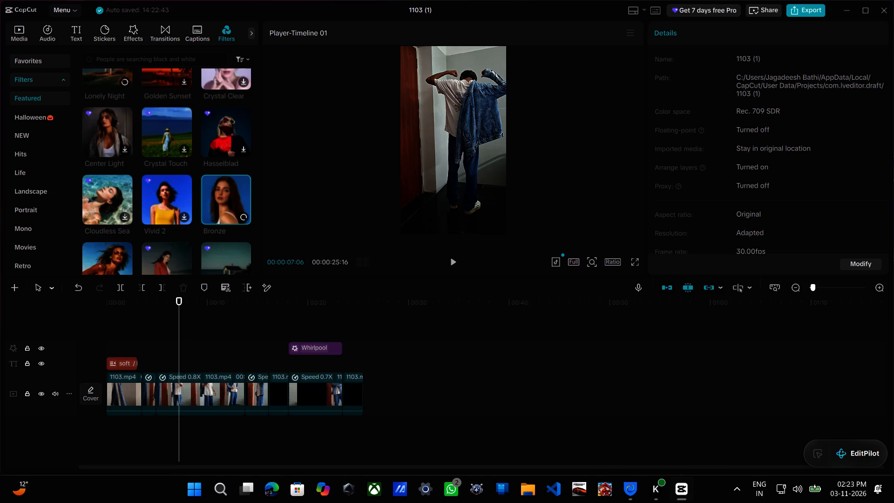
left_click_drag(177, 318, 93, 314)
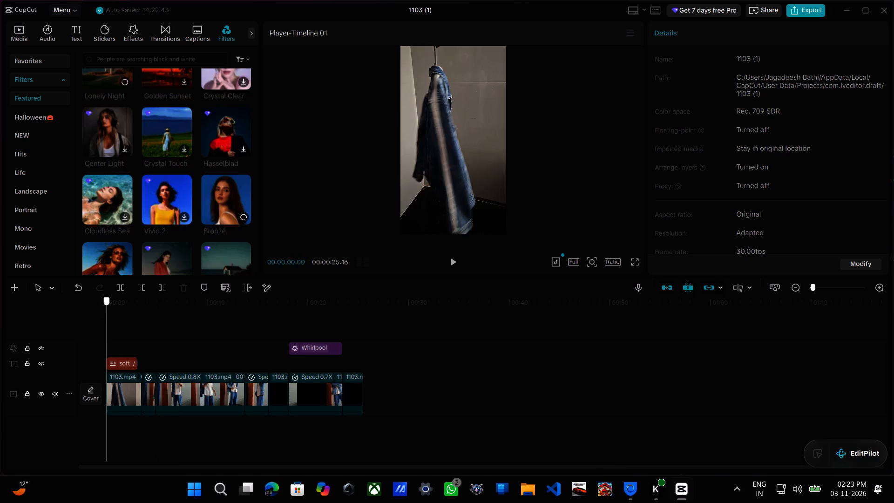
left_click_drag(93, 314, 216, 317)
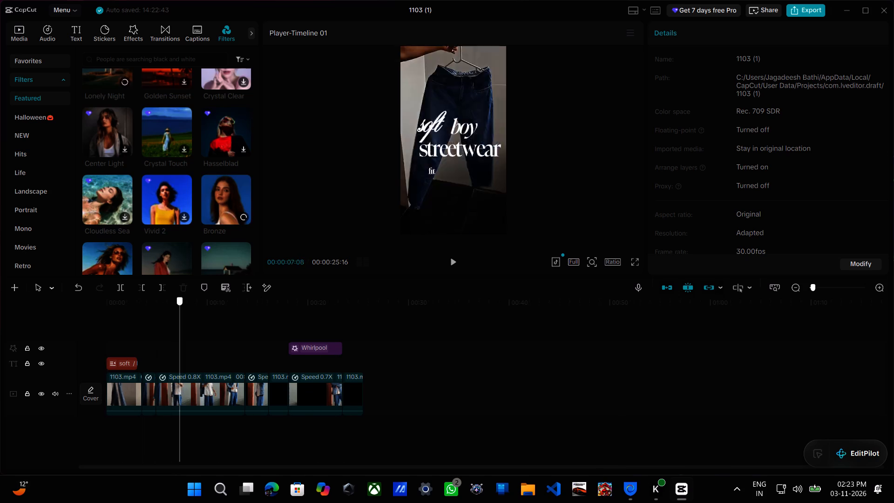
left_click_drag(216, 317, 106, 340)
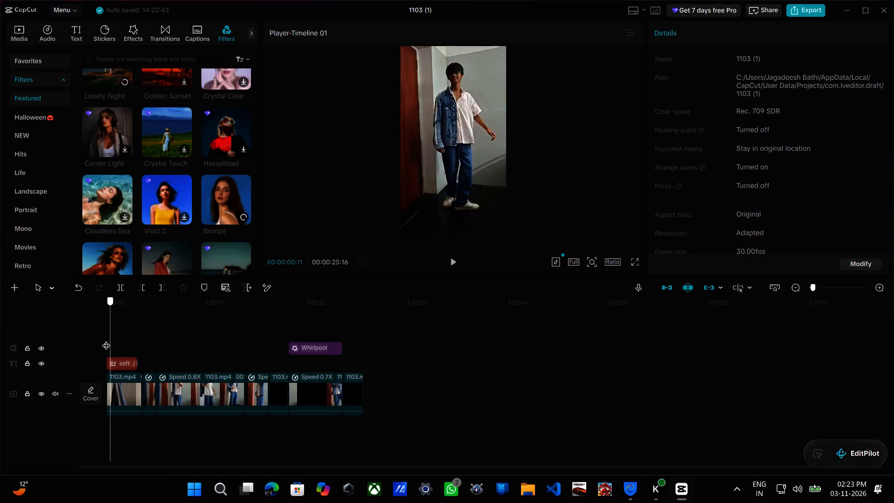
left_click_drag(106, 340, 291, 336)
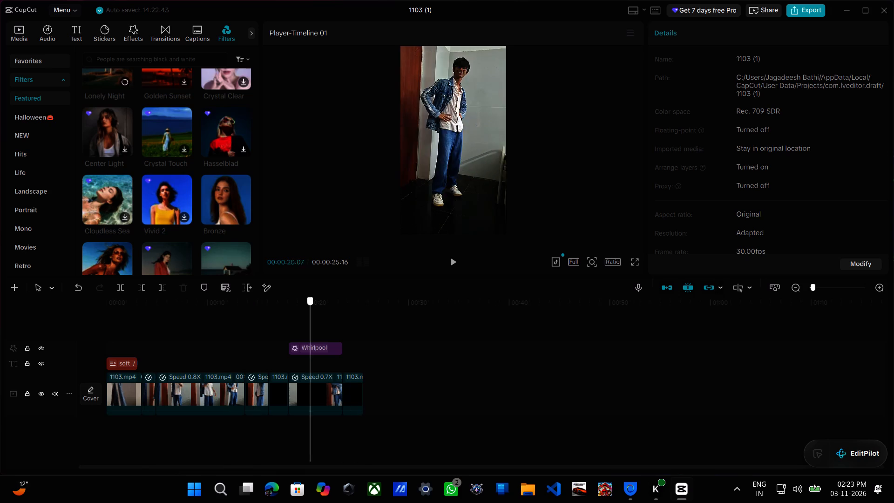
Add the Bronze filter at the start of the timeline, at 00:00:00:00.
left_click_drag(291, 336, 43, 305)
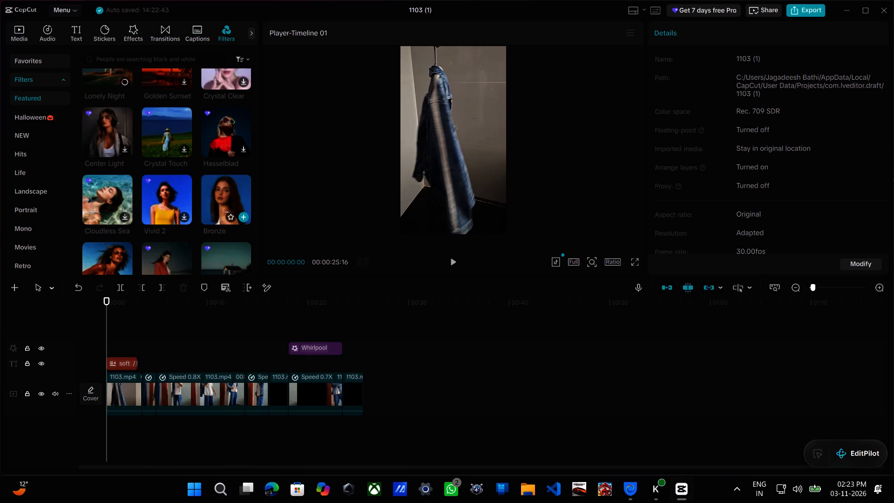
left_click(245, 217)
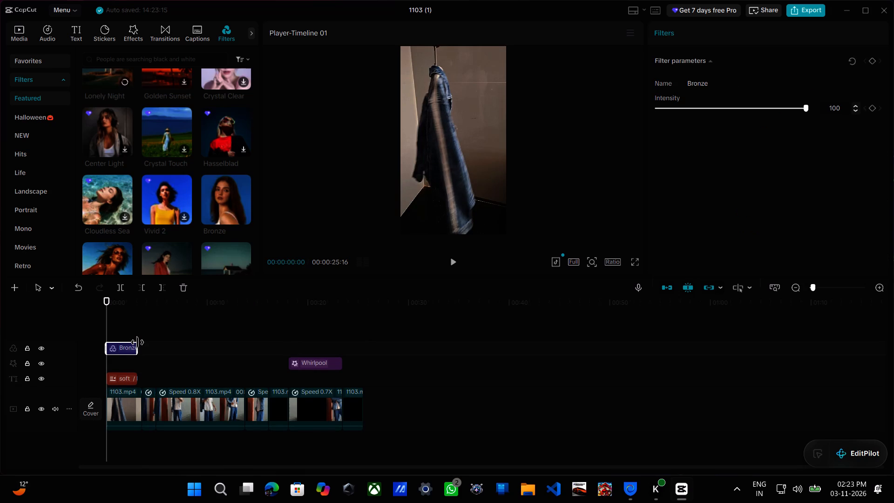
Extend the Bronze filter from the start of the timeline to the end of the video.
left_click_drag(137, 343, 240, 355)
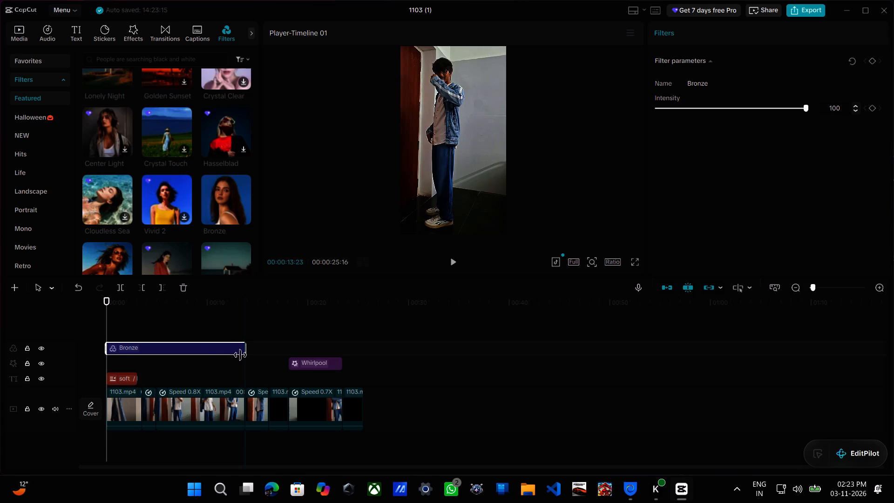
left_click_drag(240, 355, 302, 355)
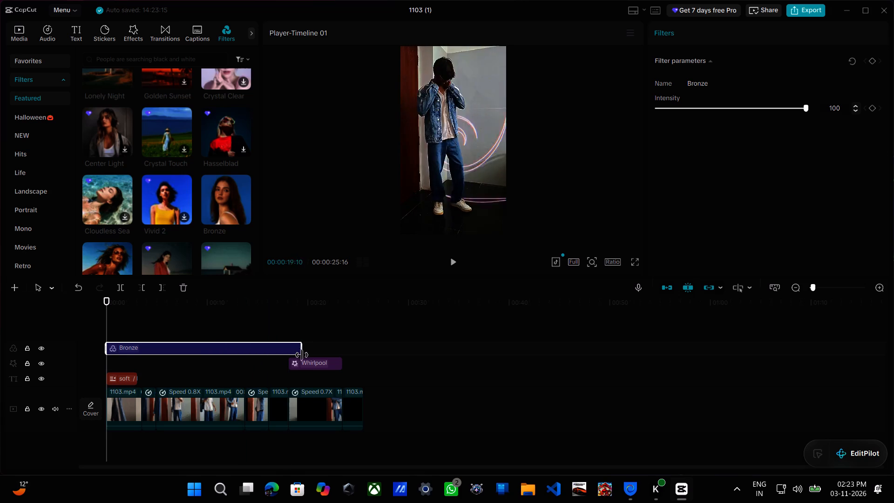
left_click_drag(302, 355, 363, 358)
Play the video with the Bronze filter, including in full screen from near the beginning, and return to the editor.
key("space")
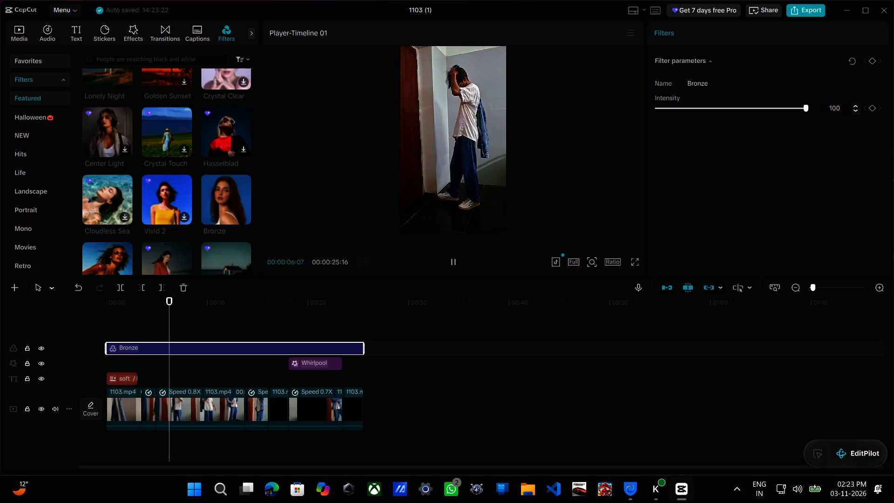
left_click(632, 258)
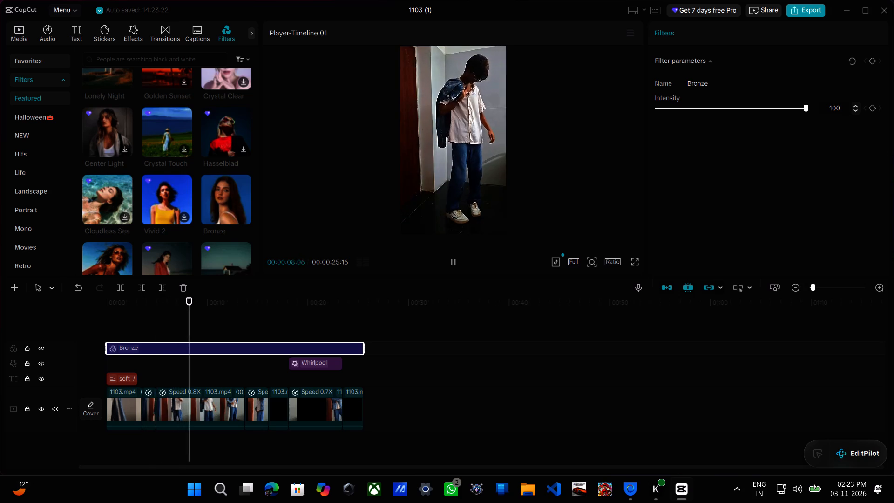
left_click_drag(398, 449, 393, 449)
key("space")
key("space")
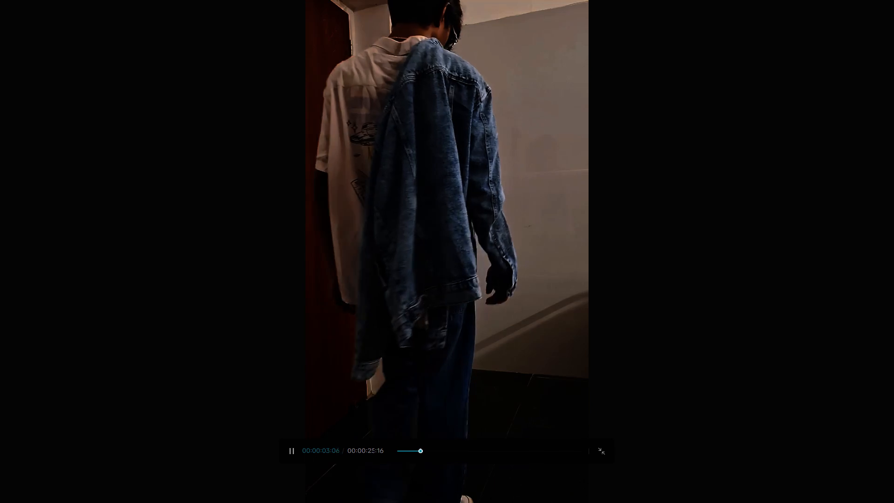
key("Escape")
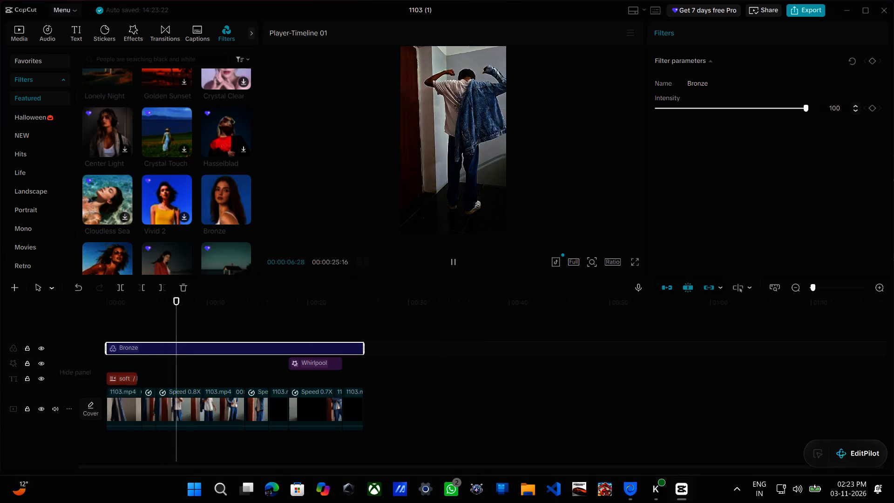
Hide the track holding the Bronze filter.
left_click(40, 347)
Browse the Featured, Movies and Cool Filter categories for another filter while the video plays unfiltered.
scroll(175, 166, "down", 1)
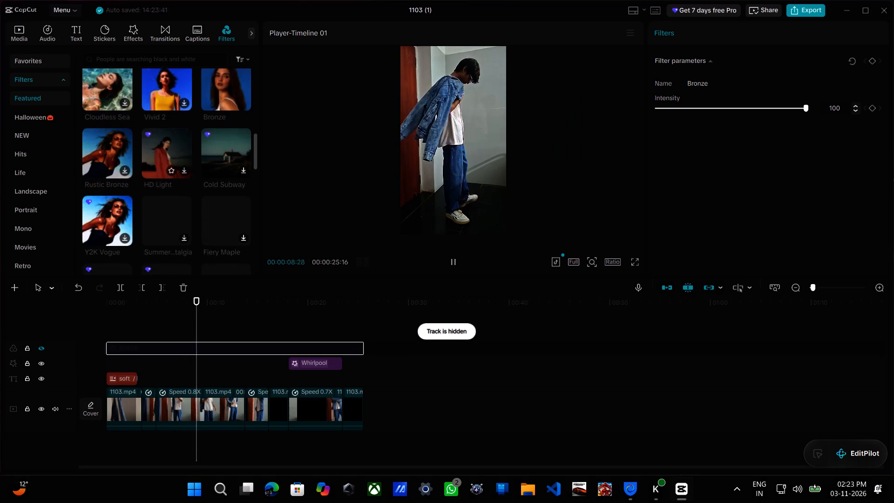
scroll(175, 166, "down", 1)
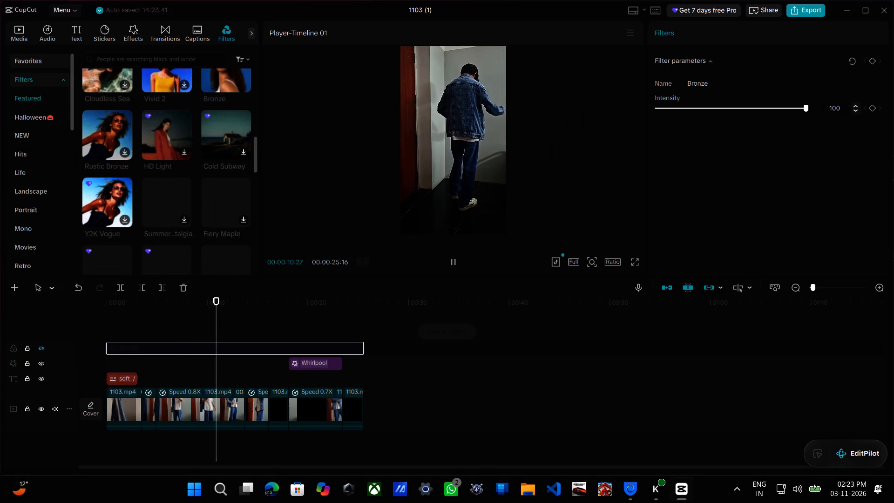
left_click(39, 252)
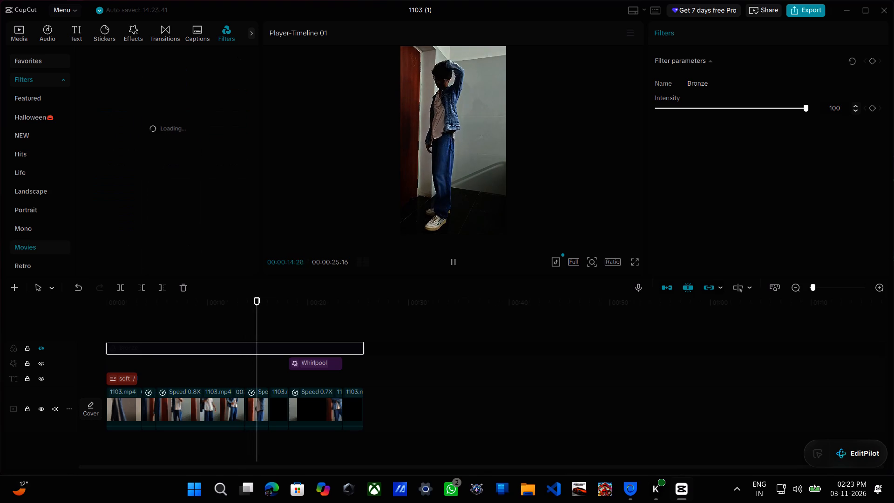
scroll(39, 252, "down", 1)
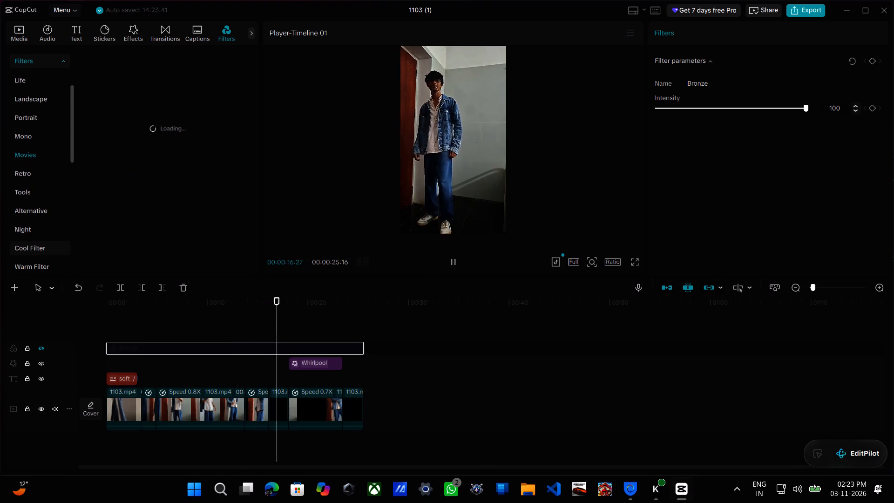
scroll(39, 252, "down", 1)
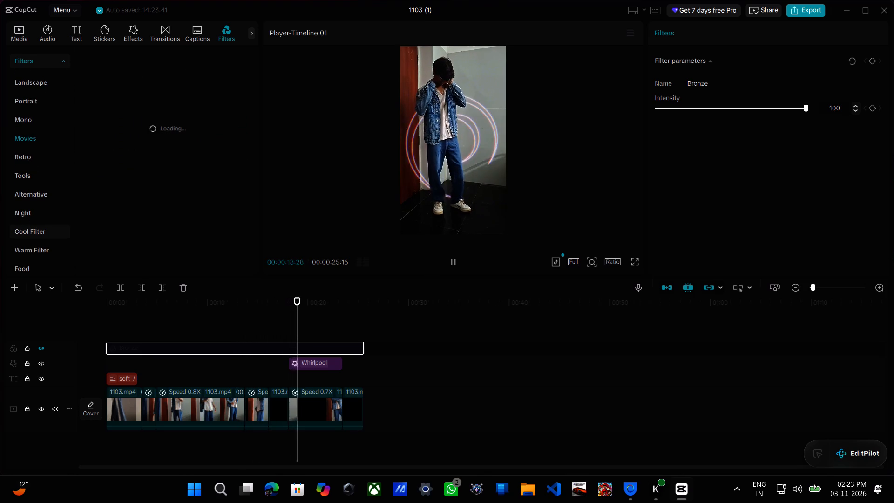
left_click_drag(35, 236, 32, 231)
left_click(32, 231)
scroll(32, 231, "down", 1)
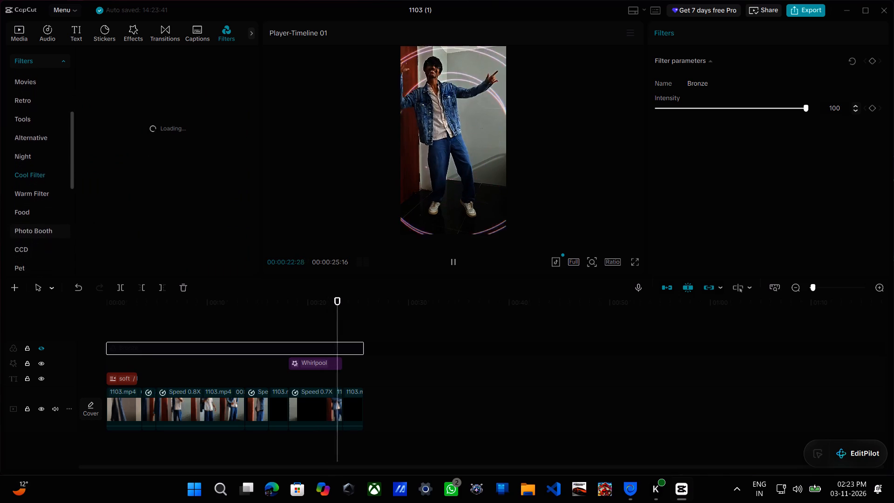
scroll(32, 231, "down", 1)
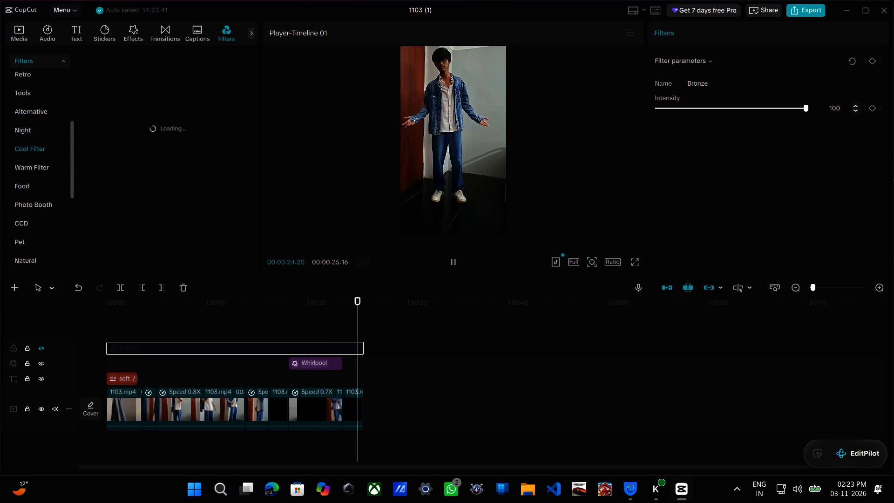
scroll(32, 231, "down", 2)
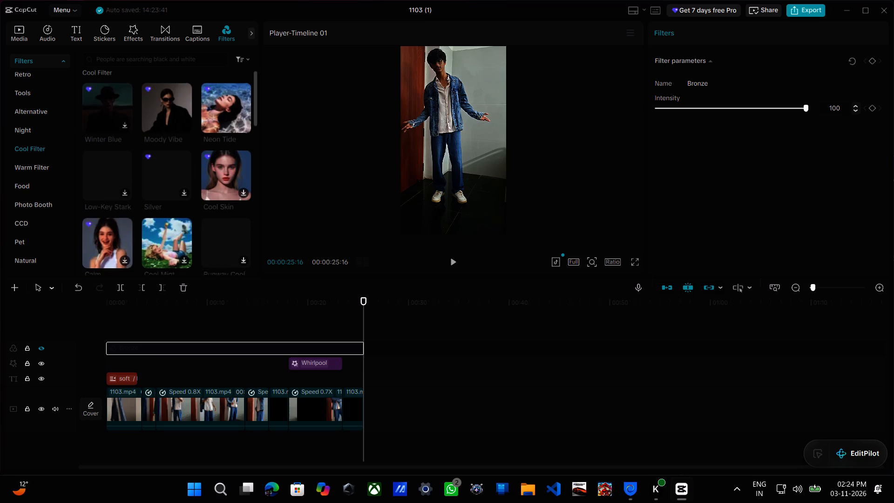
Try to preview the Cool Mint and Runway Cool filters, and look through the other Cool Filter options.
double_click(158, 224)
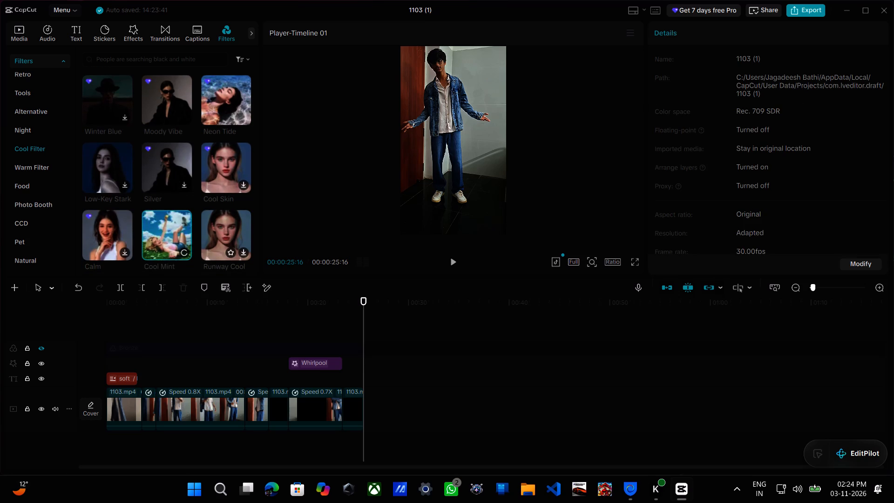
double_click(228, 233)
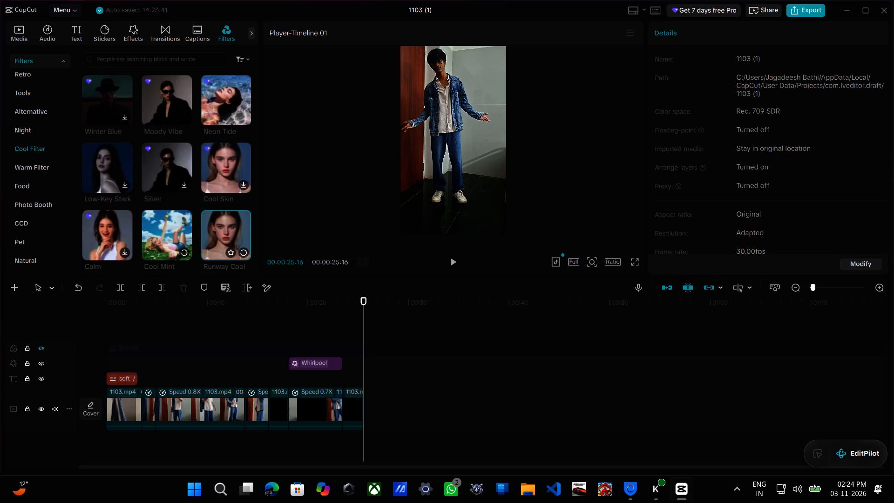
scroll(195, 226, "down", 1)
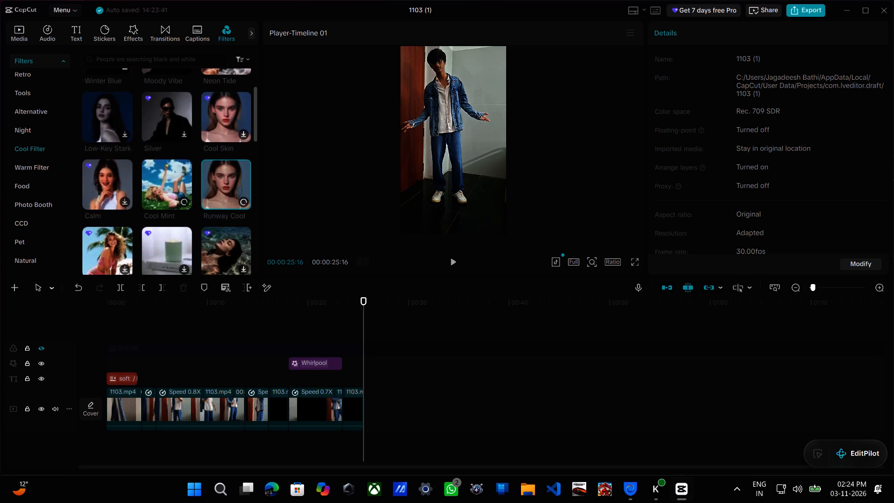
scroll(195, 226, "down", 1)
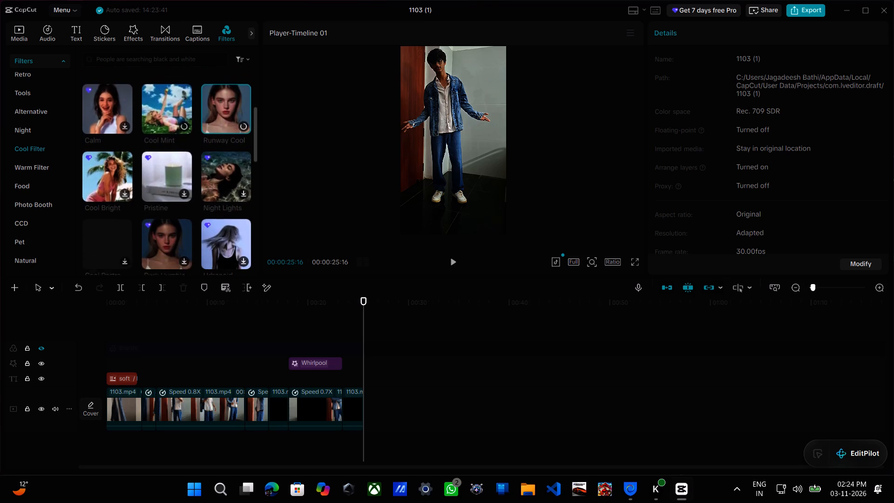
scroll(195, 226, "down", 1)
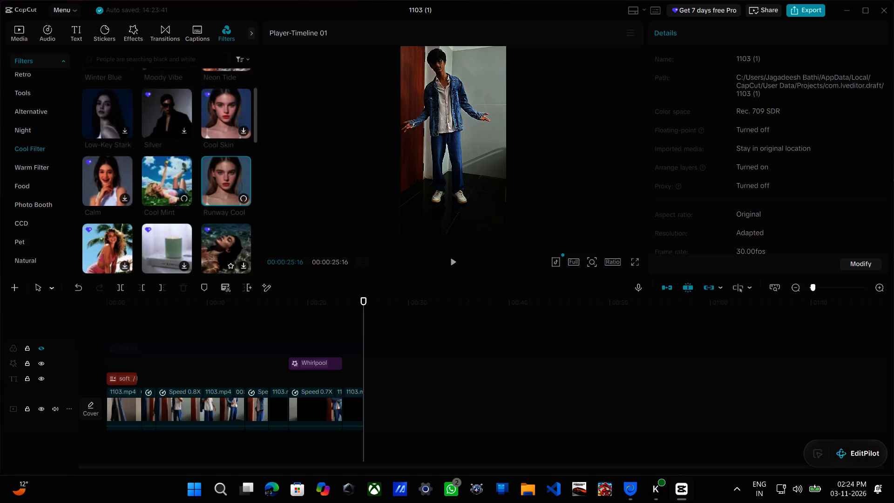
Add the Cool Mint filter at the start of the timeline, 00:00:00:00.
left_click_drag(362, 318, 49, 293)
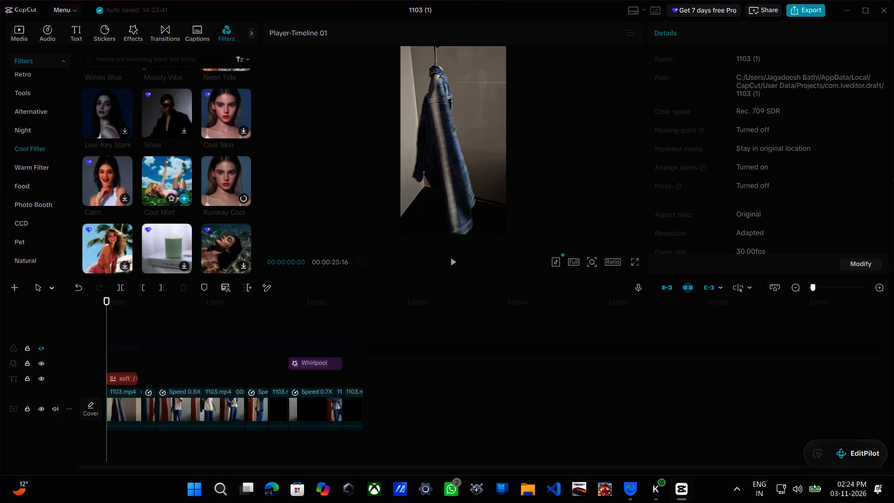
left_click(185, 196)
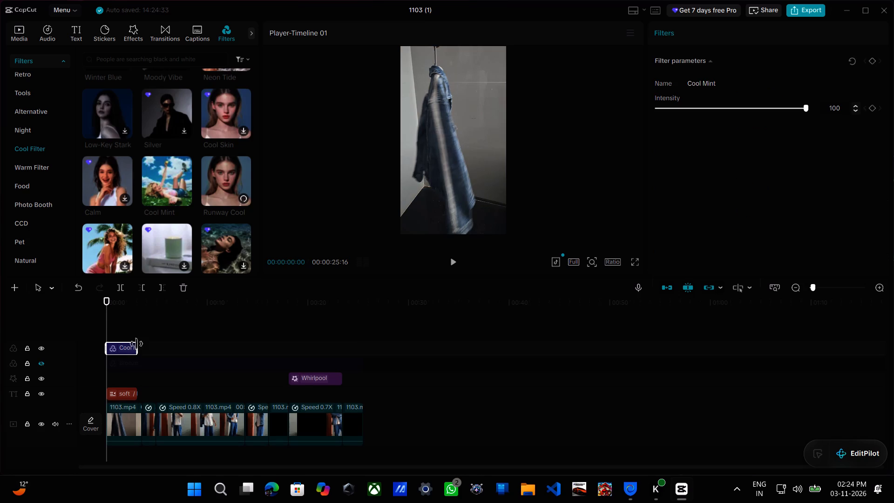
Play the opening seconds of the video to check the Cool Mint filter.
key("space")
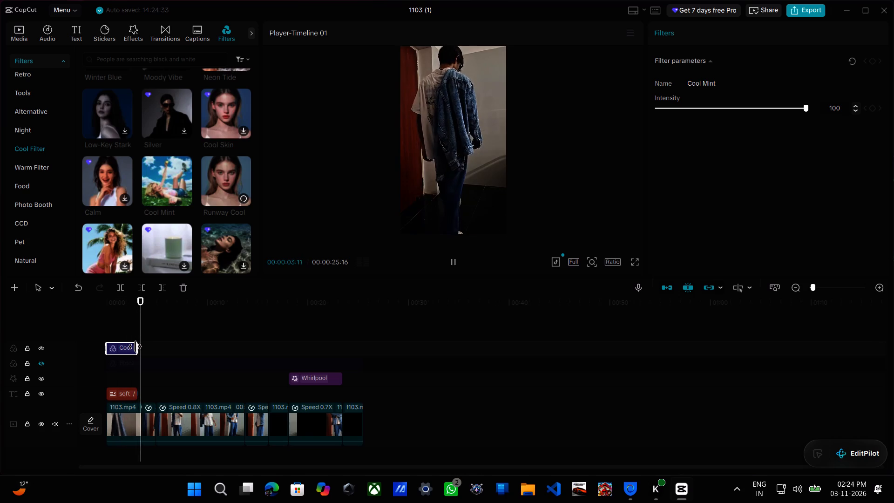
key("space")
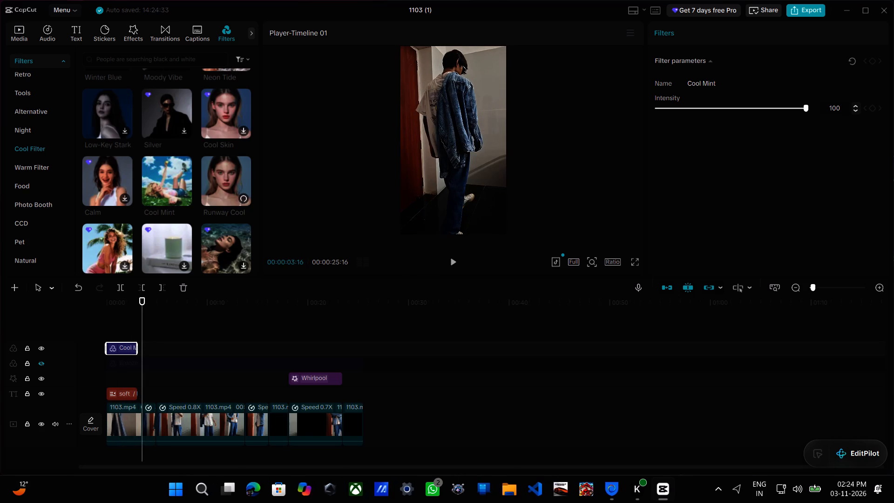
Play the opening seconds of the video from the start to locate where the opening shot ends under Cool Mint.
left_click_drag(140, 325, 94, 316)
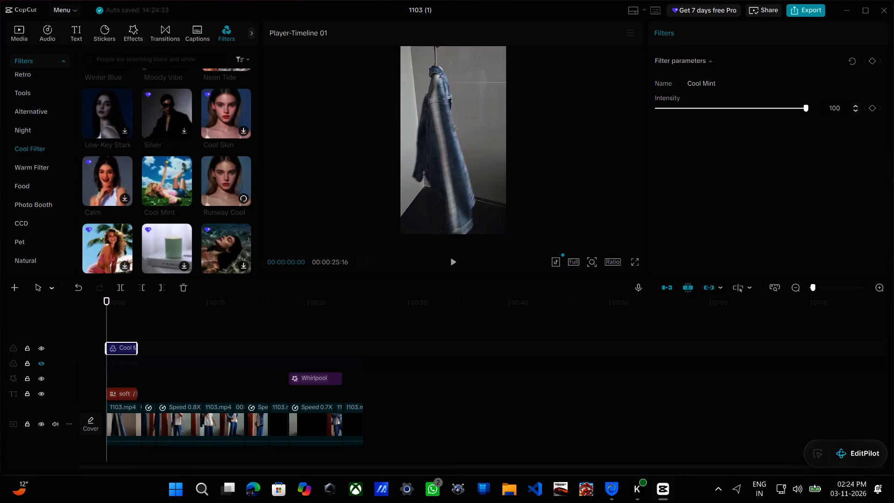
key("space")
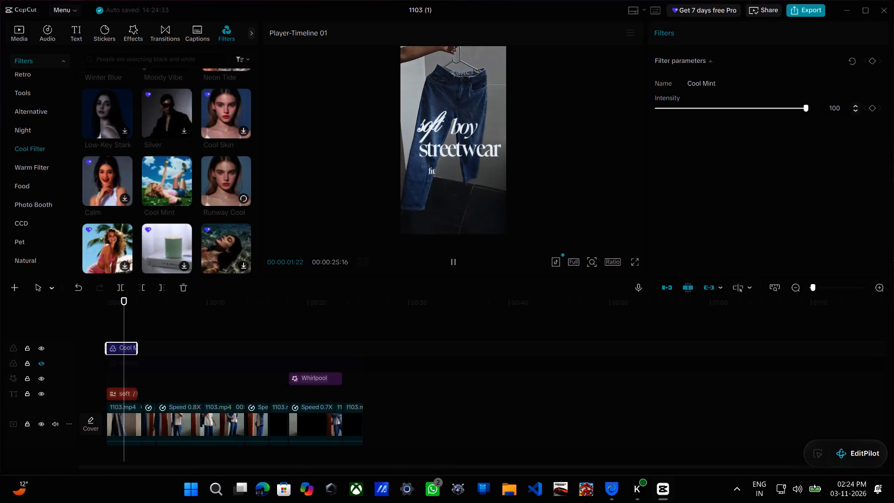
key("space")
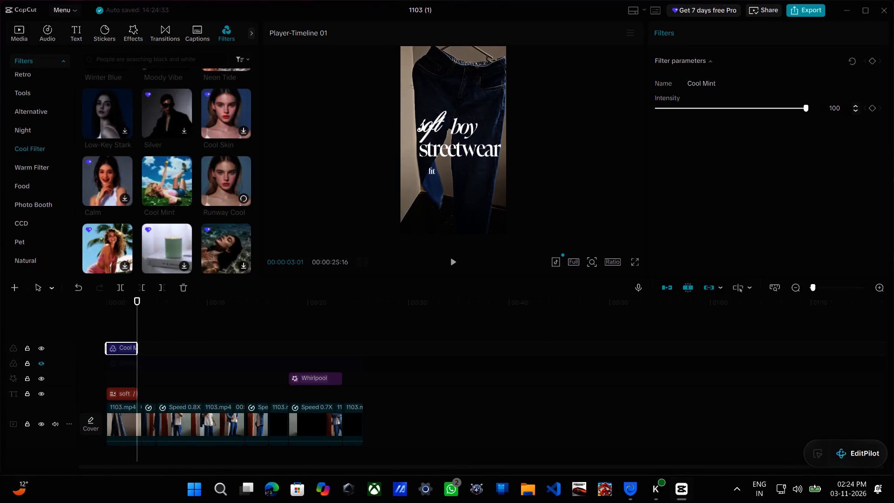
key("space")
key("space")
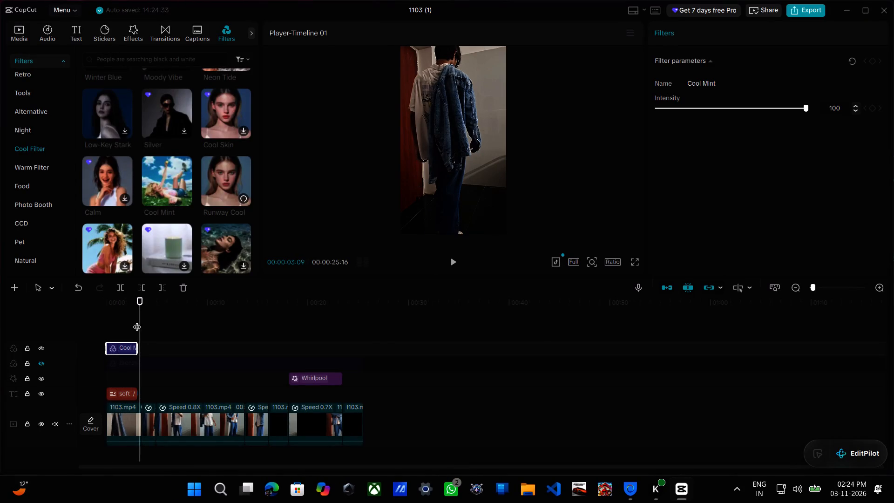
Adjust the end of the Cool Mint filter to 00:00:03:03, the end of the opening clothes shot.
left_click(139, 322)
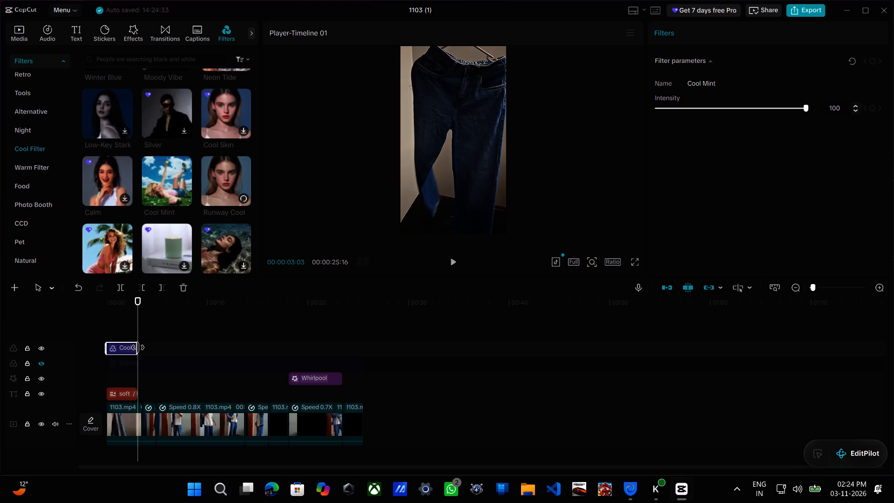
left_click(138, 347)
Show the Bronze filter track and play the opening seconds to check Bronze combined with Cool Mint.
left_click(40, 361)
key("space")
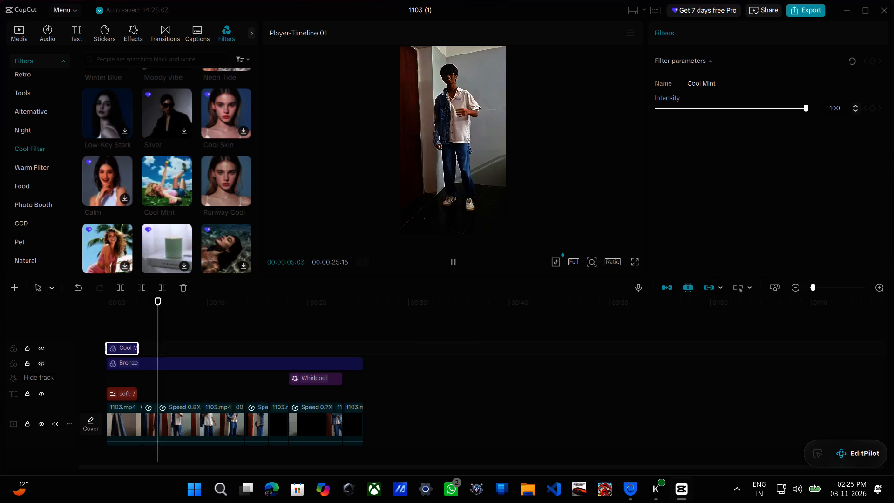
key("space")
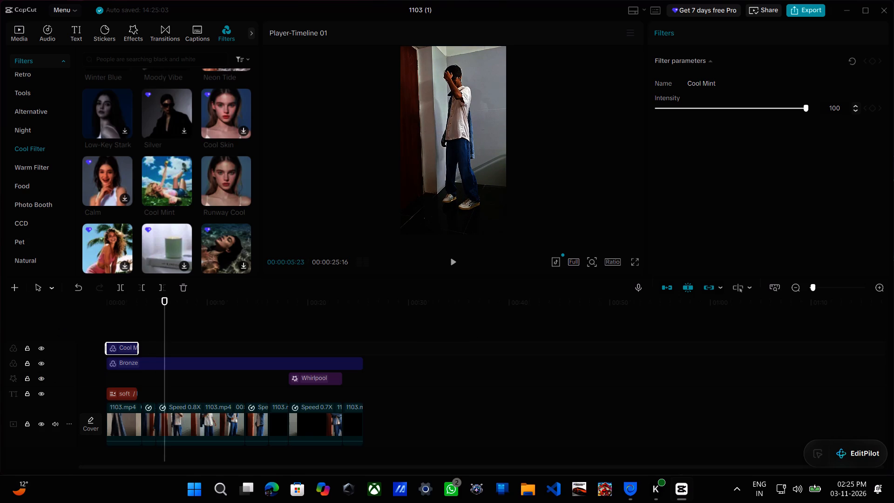
left_click(107, 322)
key("space")
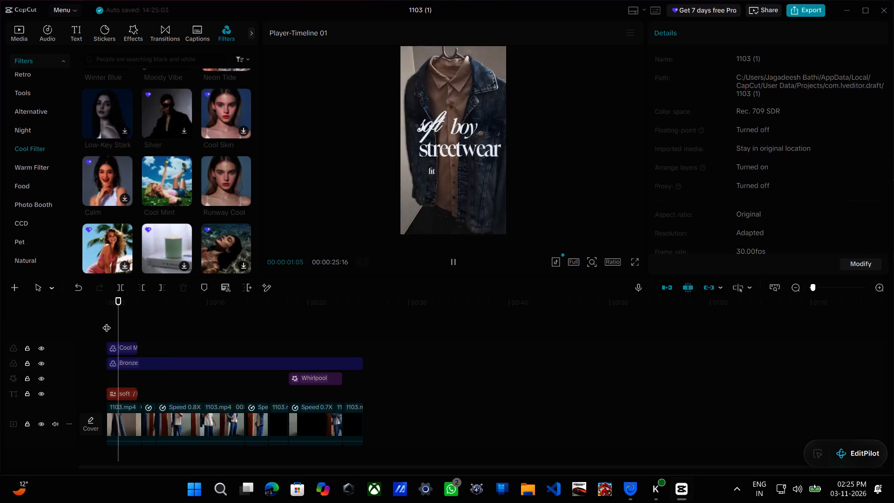
key("space")
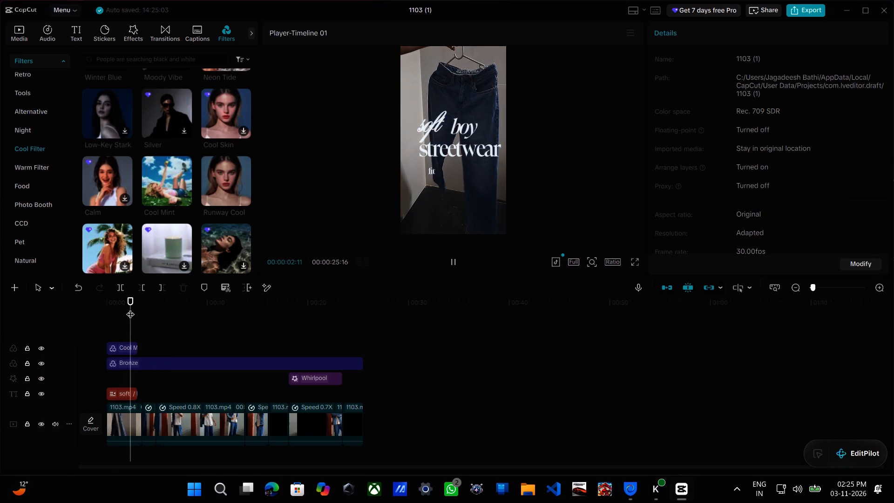
key("space")
key("space")
key("space")
key("space")
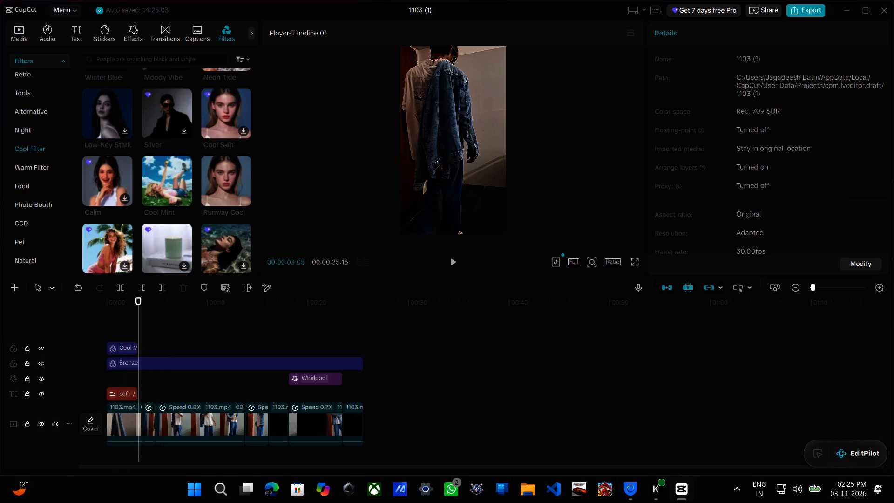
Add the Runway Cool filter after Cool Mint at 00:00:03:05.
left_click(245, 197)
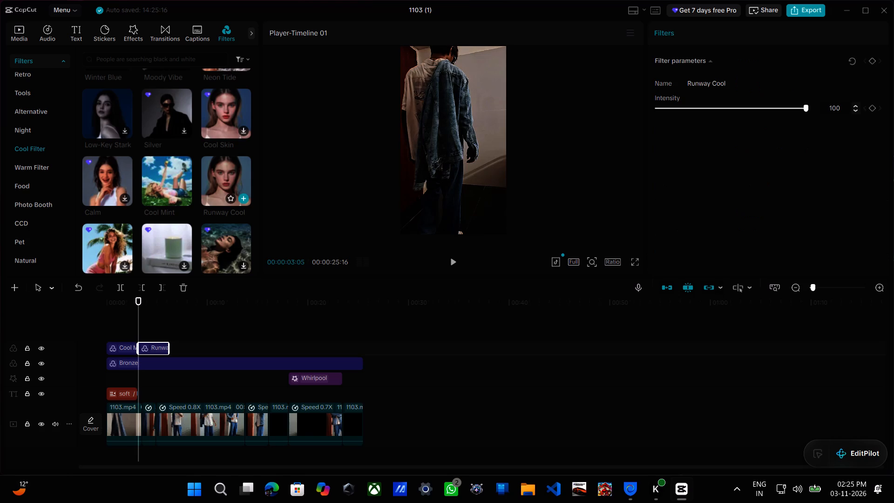
Hide the Bronze filter track and play from the start to compare Cool Mint with Runway Cool.
left_click(147, 356)
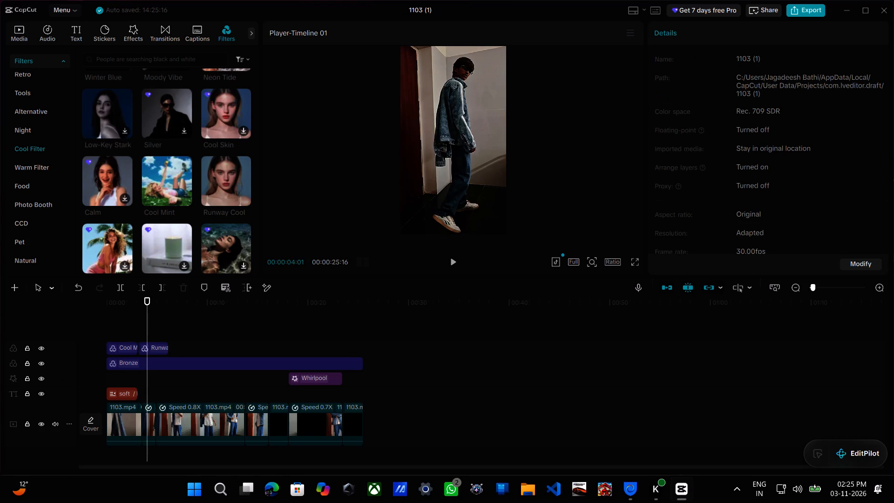
left_click(42, 361)
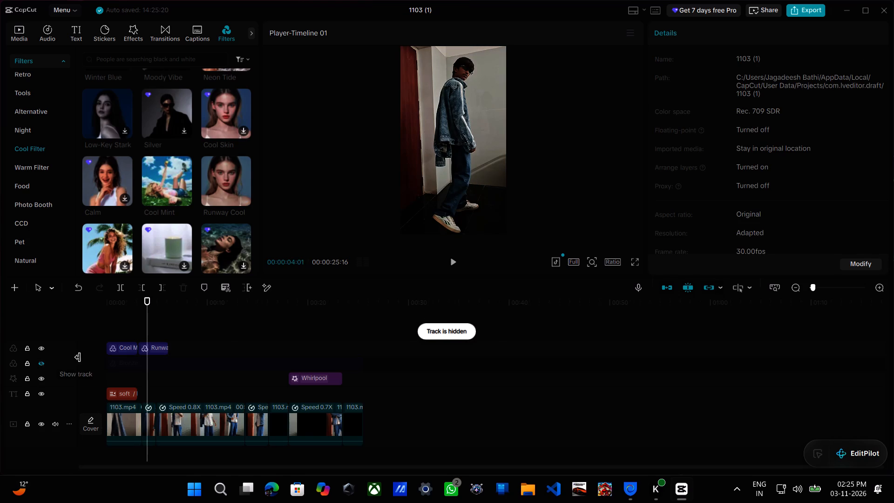
left_click_drag(147, 334, 96, 331)
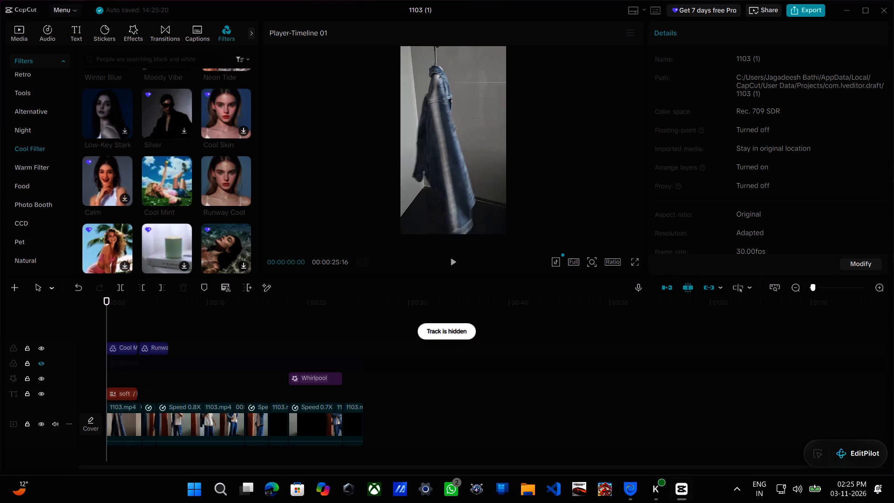
key("space")
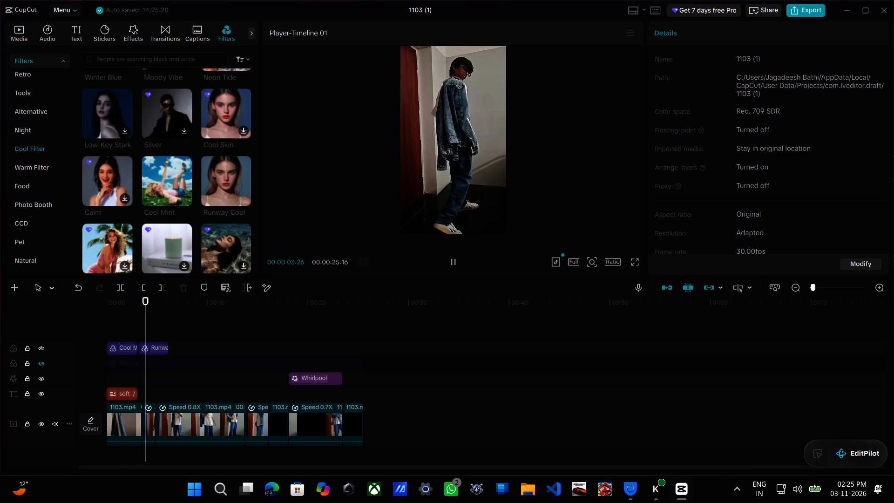
key("space")
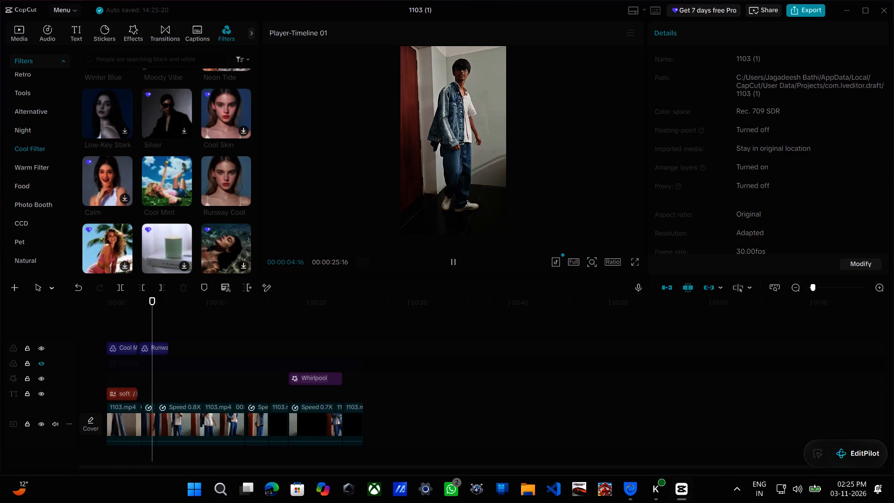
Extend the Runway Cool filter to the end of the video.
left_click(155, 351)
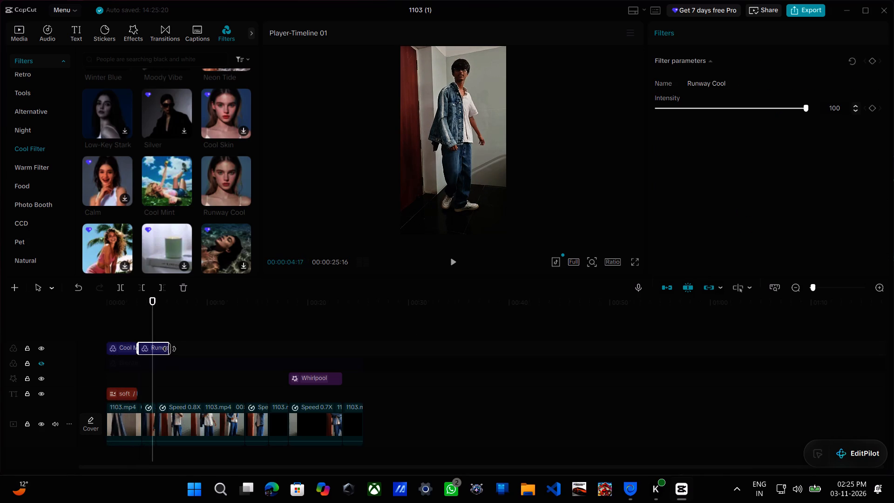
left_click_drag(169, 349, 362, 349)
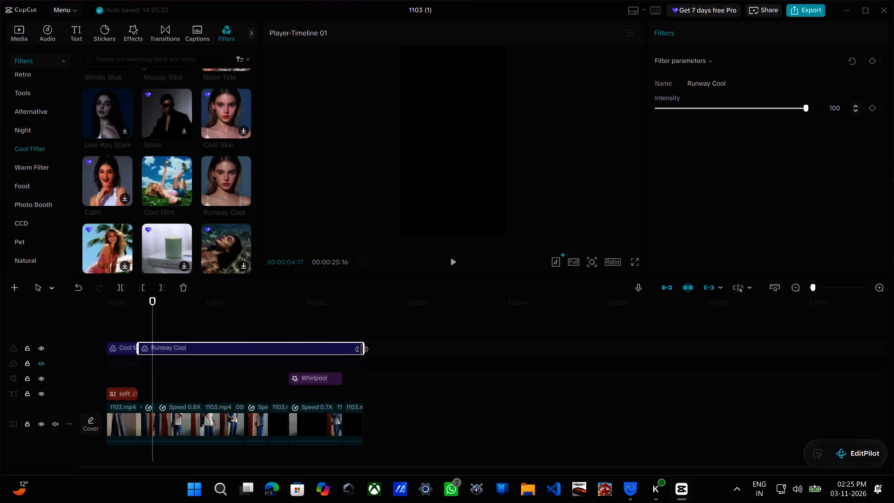
Play the video with the Runway Cool filter, including a full-screen preview from the start.
key("space")
key("space")
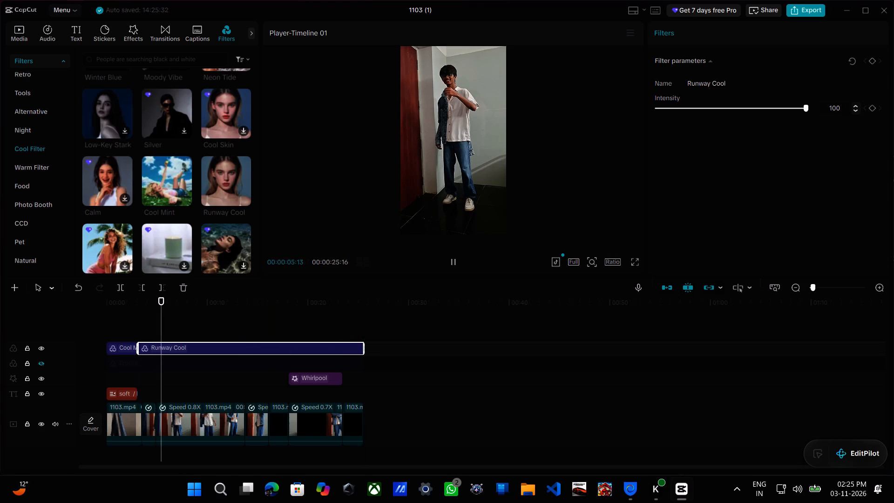
left_click(639, 260)
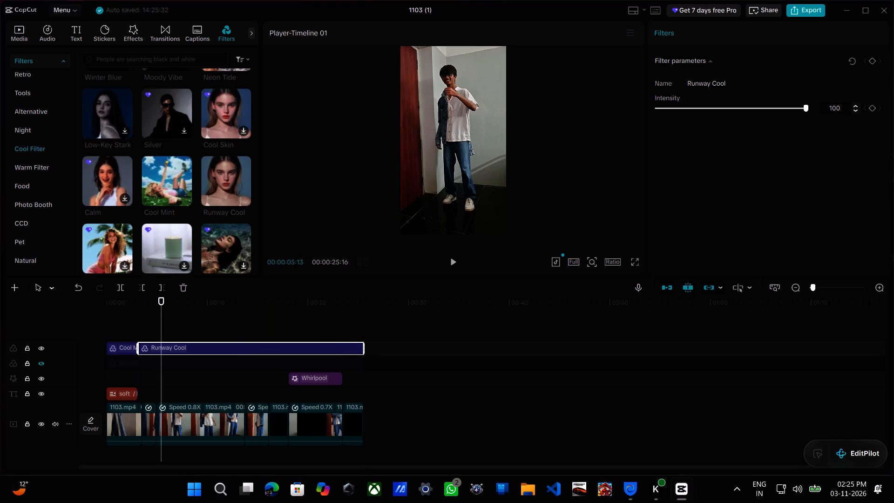
left_click(635, 260)
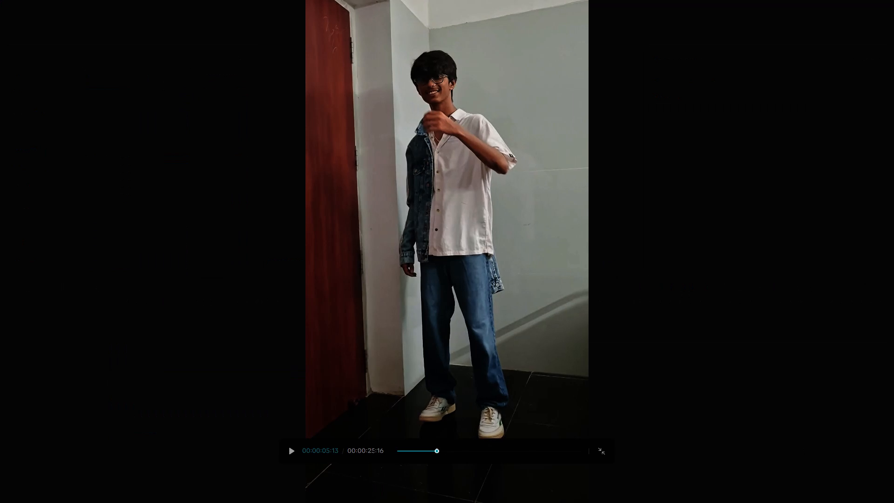
left_click_drag(438, 450, 377, 450)
key("space")
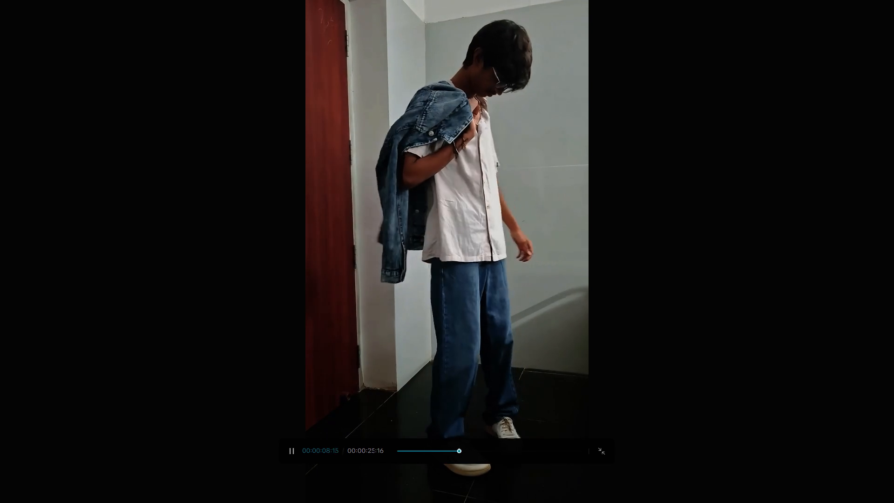
key("Escape")
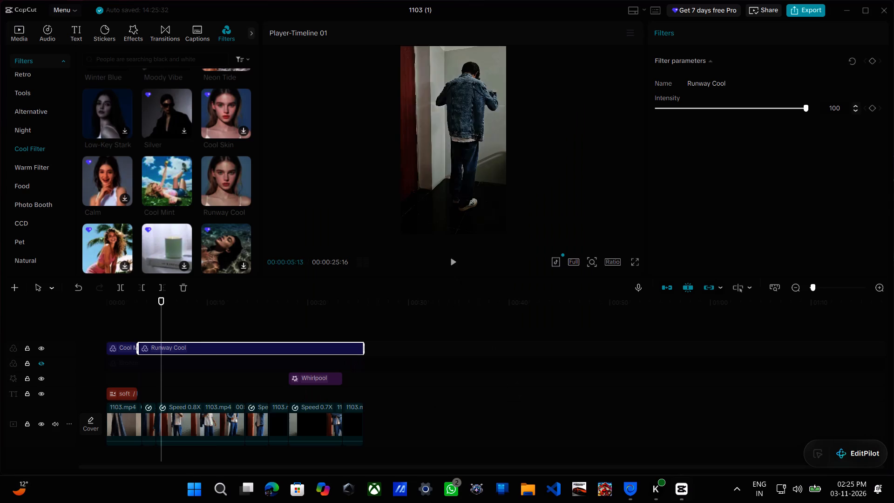
key("space")
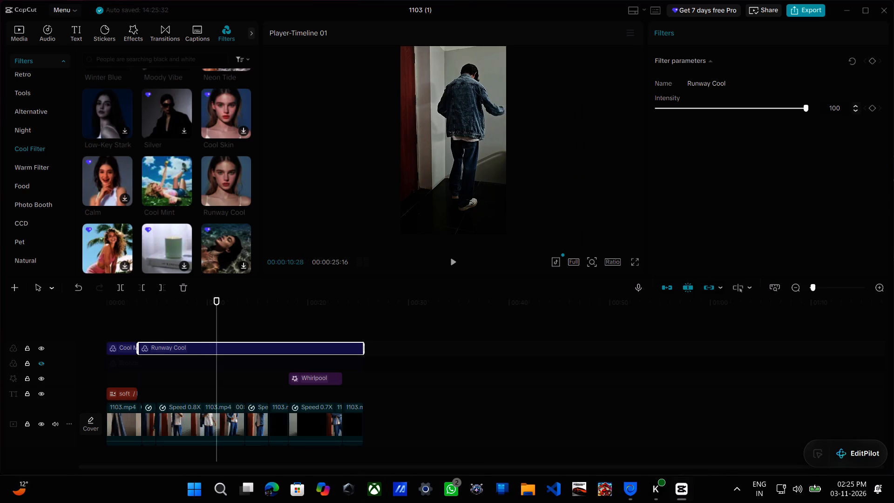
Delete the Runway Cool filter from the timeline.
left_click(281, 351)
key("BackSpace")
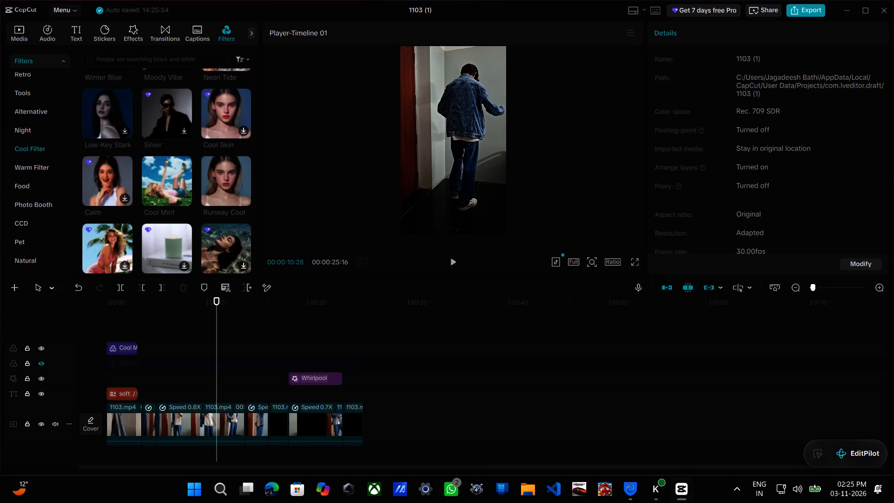
Return to the start of the timeline and delete the hidden Bronze filter.
left_click_drag(215, 323, 111, 313)
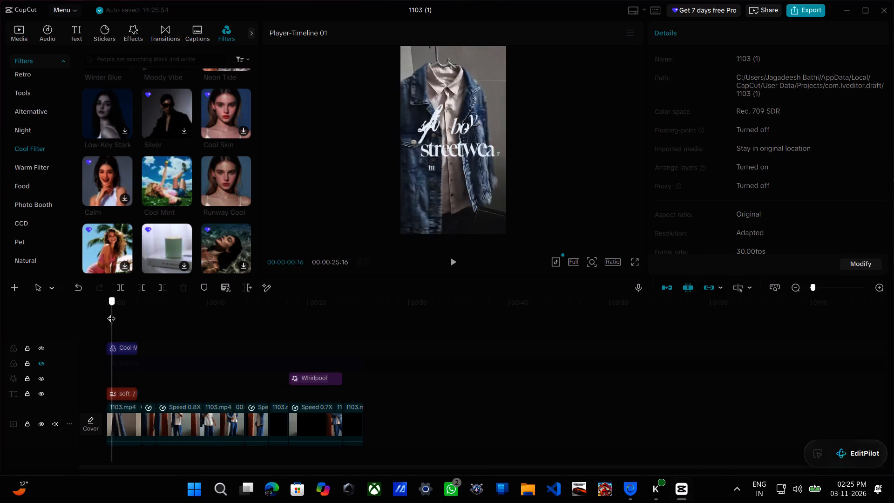
left_click_drag(111, 313, 107, 312)
left_click(153, 360)
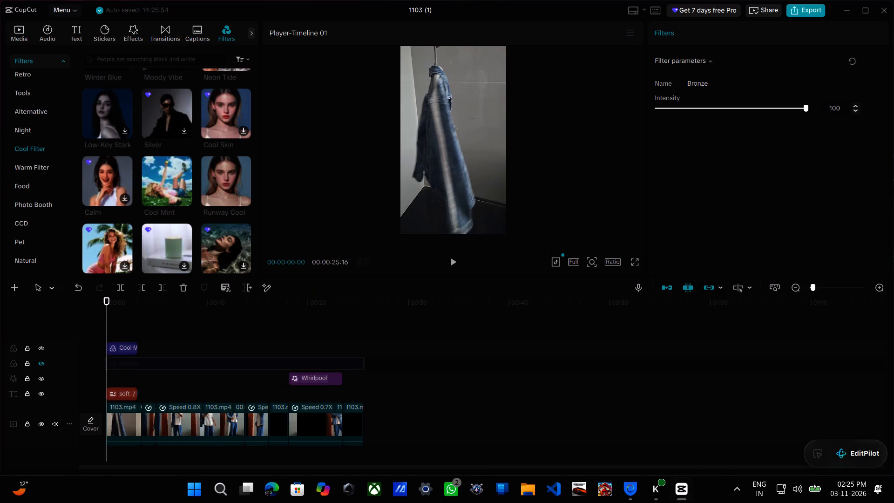
key("BackSpace")
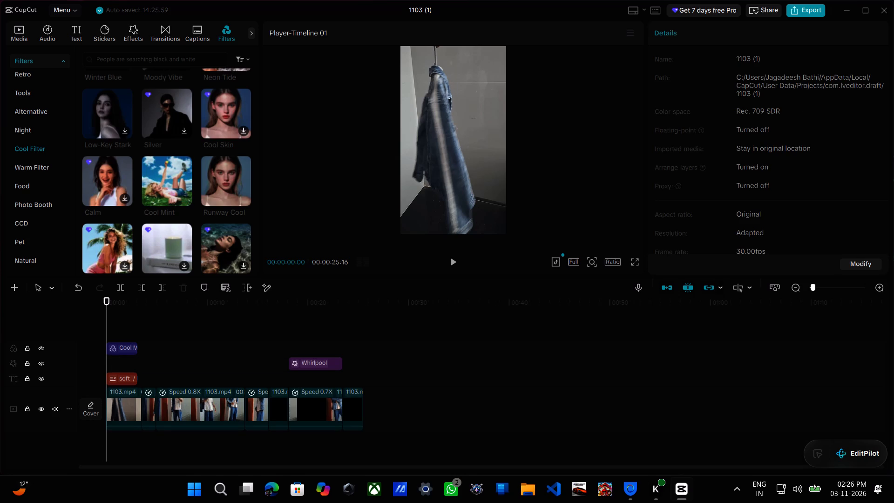
Look through more Cool Filter options and open the Natural filter category.
scroll(130, 210, "down", 2)
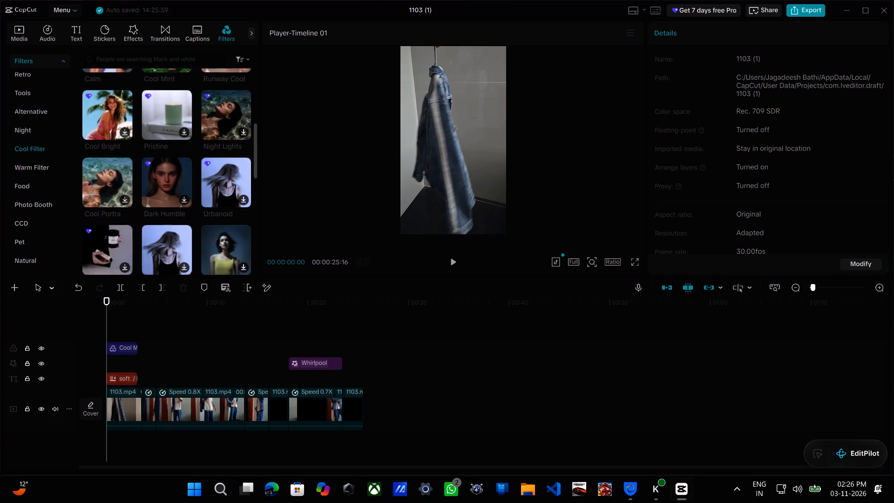
scroll(130, 210, "down", 1)
scroll(21, 220, "down", 1)
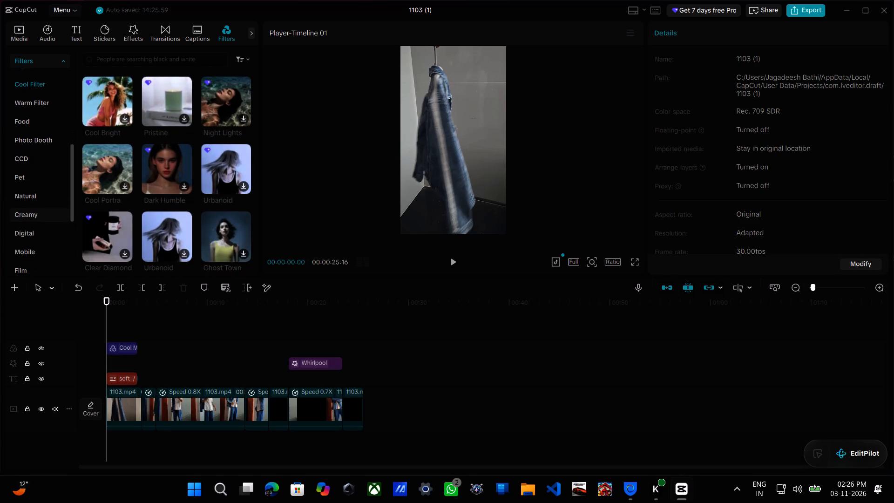
left_click(23, 202)
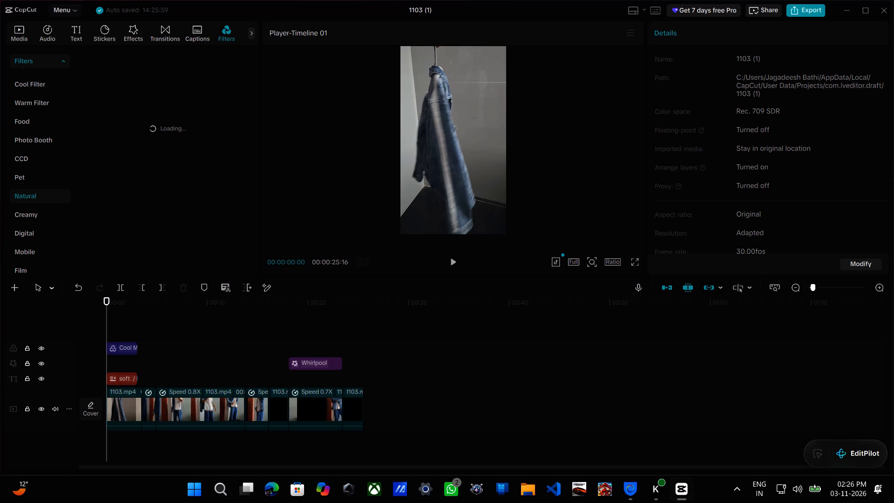
Play the opening seconds with Cool Mint and place the playhead at the end of the opening shot, 00:00:03:03.
key("space")
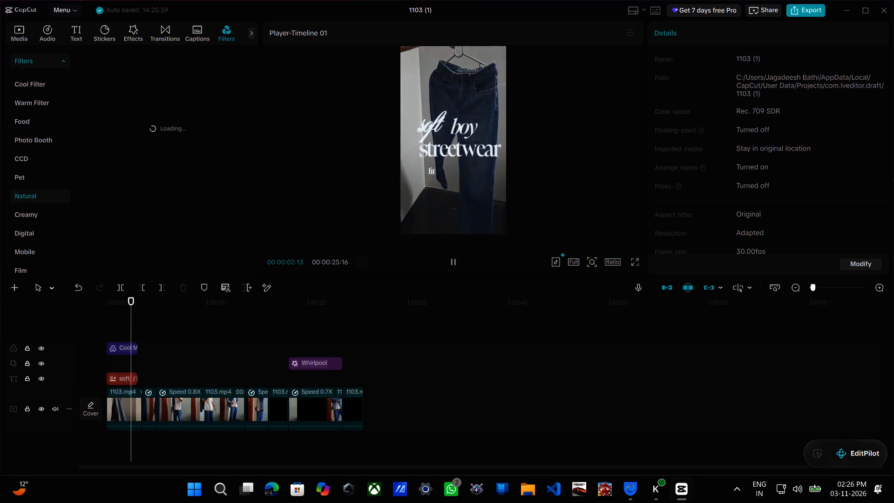
key("space")
key("space")
key("space")
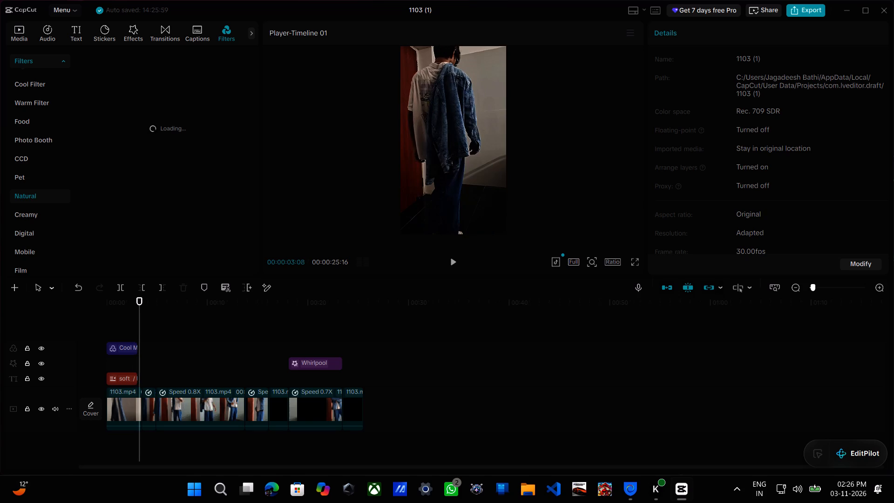
left_click(139, 323)
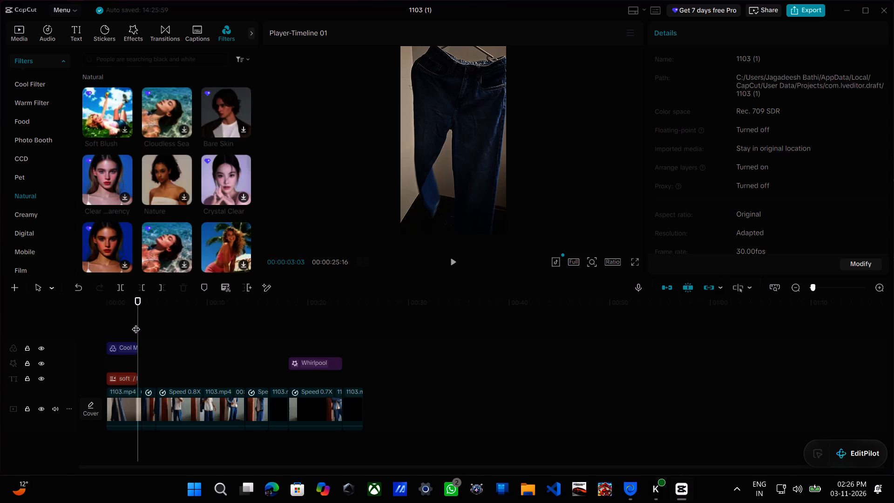
Try the Nature and Nature Glow filters from the Natural category at 00:00:03:03, the end of the opening shot.
double_click(185, 191)
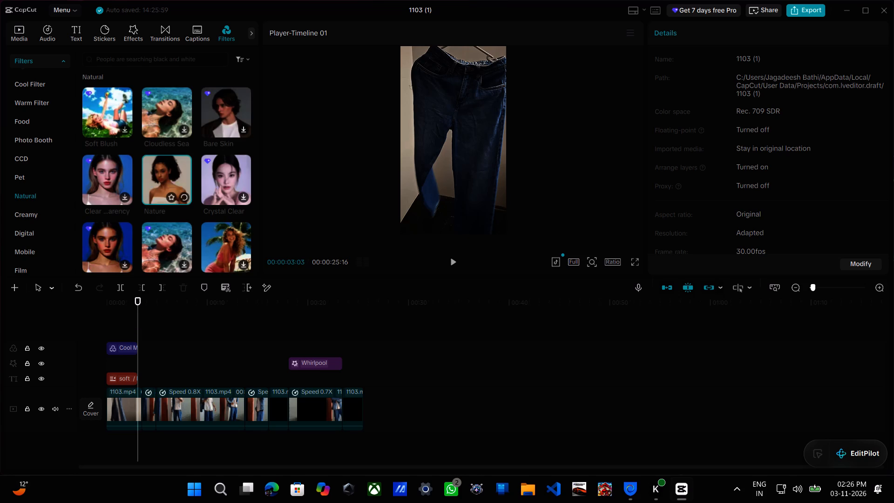
scroll(197, 197, "down", 1)
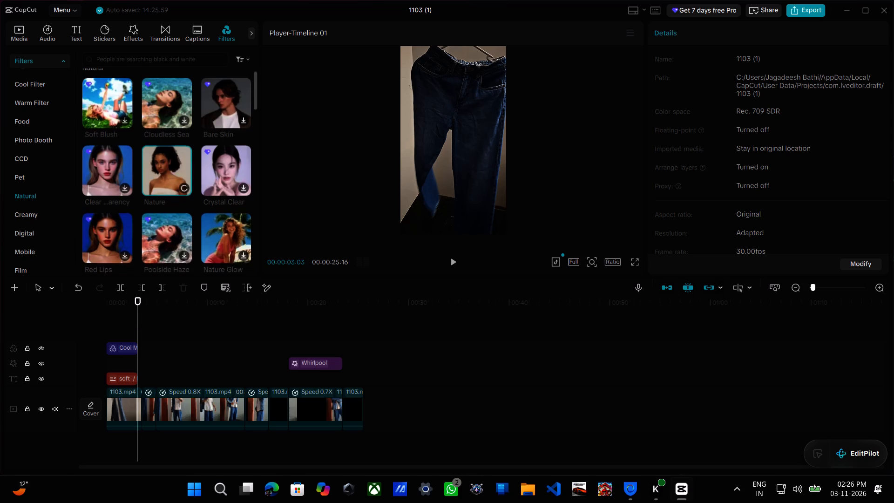
scroll(197, 197, "down", 1)
double_click(229, 240)
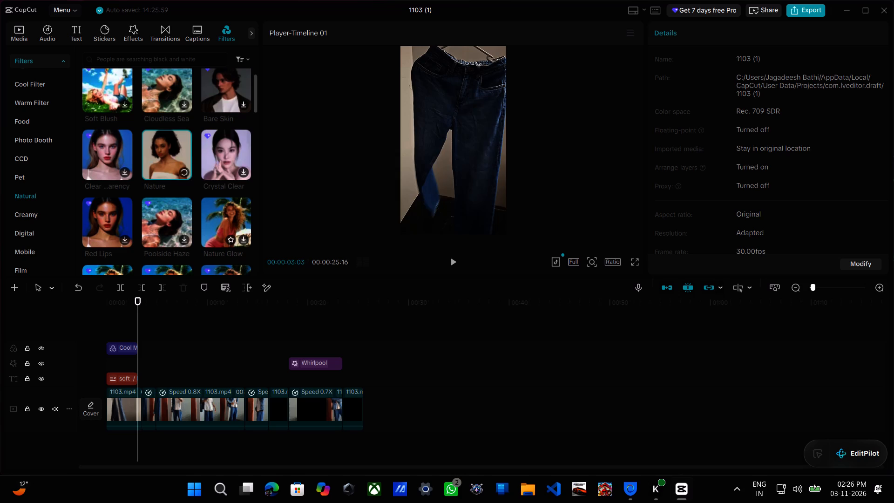
left_click(229, 240)
left_click(223, 223)
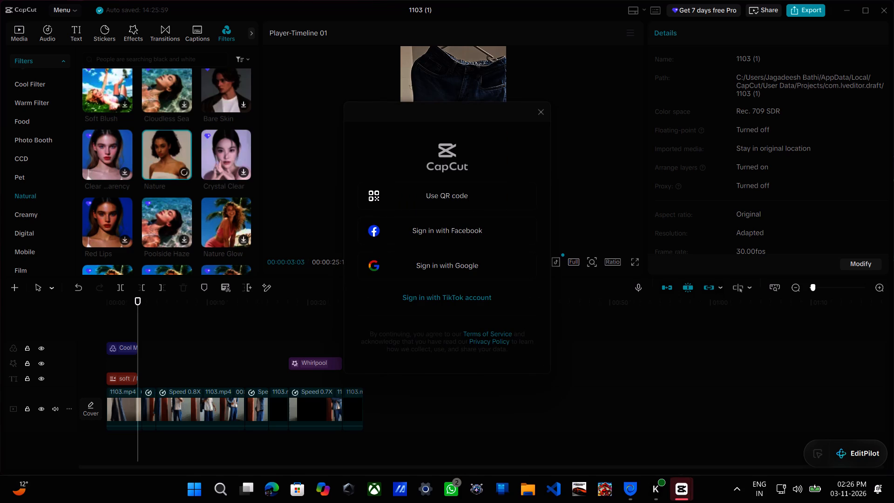
left_click(540, 114)
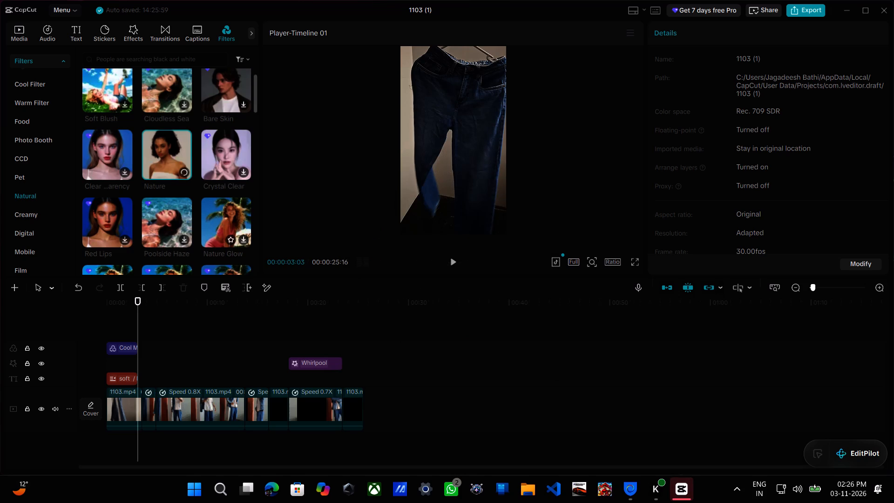
double_click(235, 216)
Look through the other Natural filters around Nature Glow for one that suits the rest of the video.
scroll(196, 211, "down", 1)
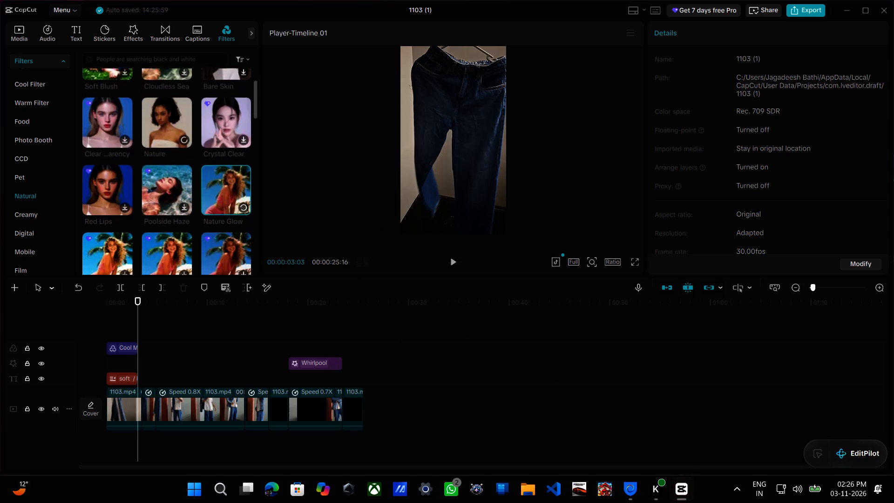
scroll(196, 211, "down", 2)
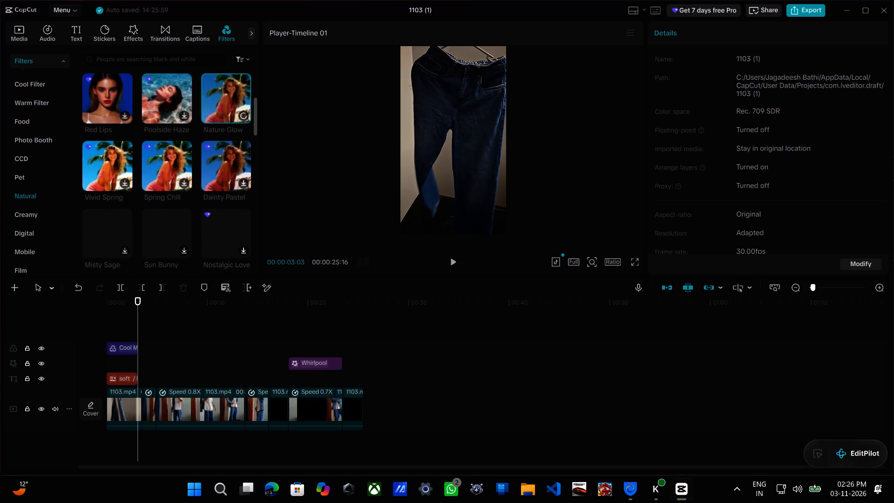
scroll(196, 211, "down", 1)
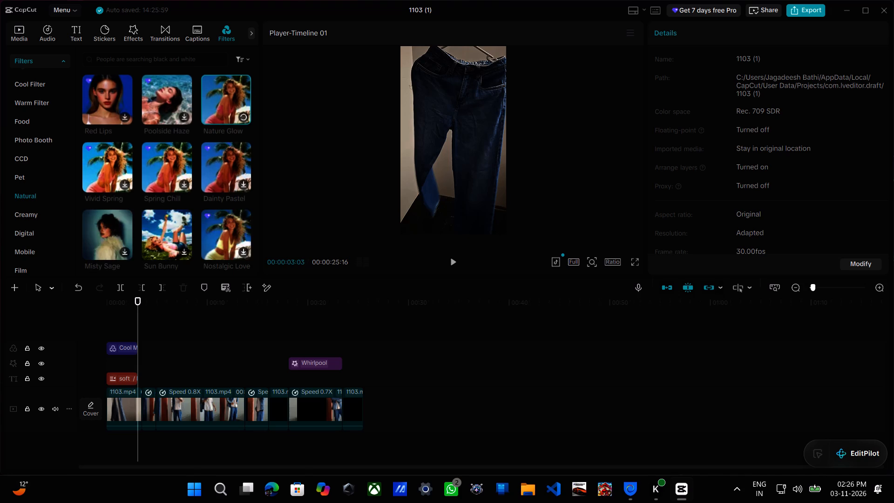
scroll(196, 211, "up", 1)
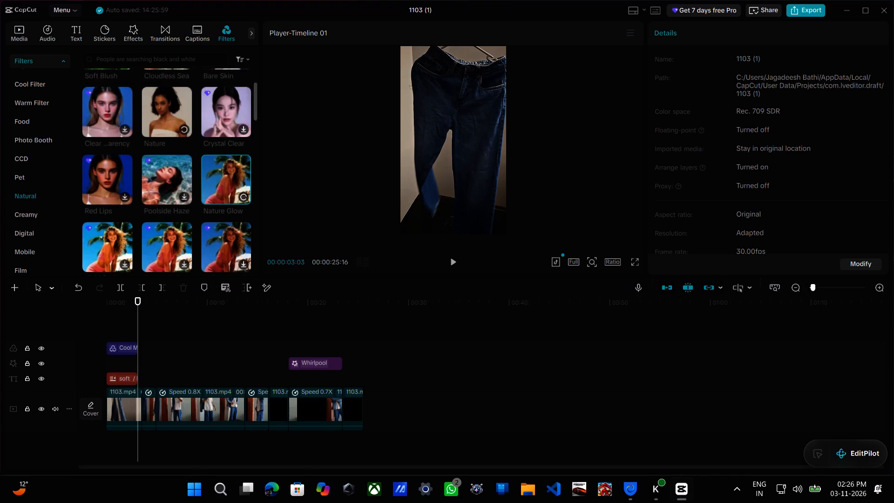
scroll(196, 211, "up", 1)
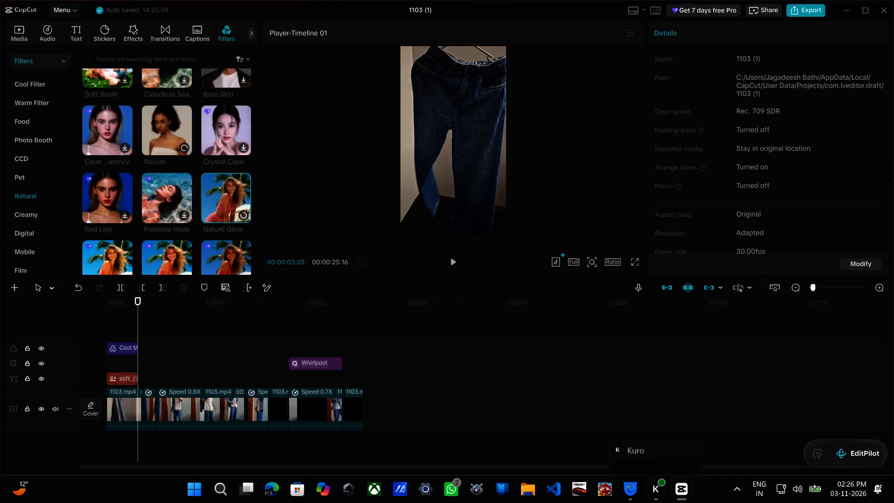